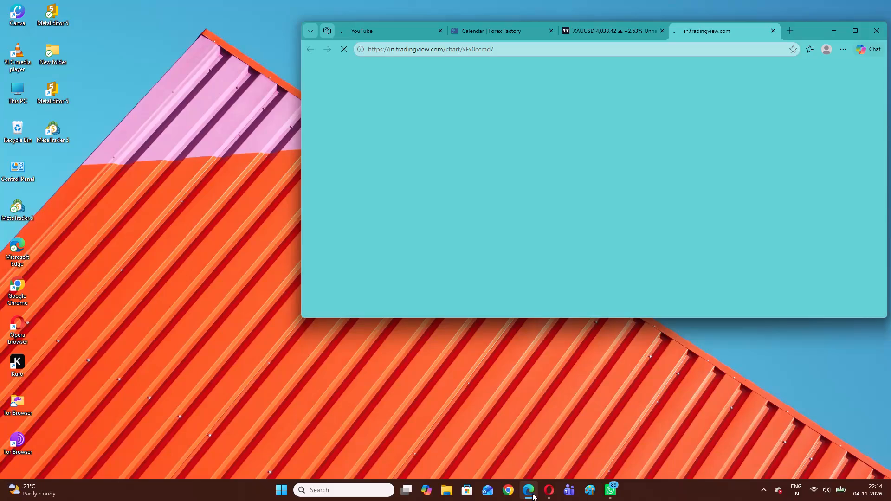
Maximize the browser window and reset the XAUUSD one-minute chart view.
click(855, 31)
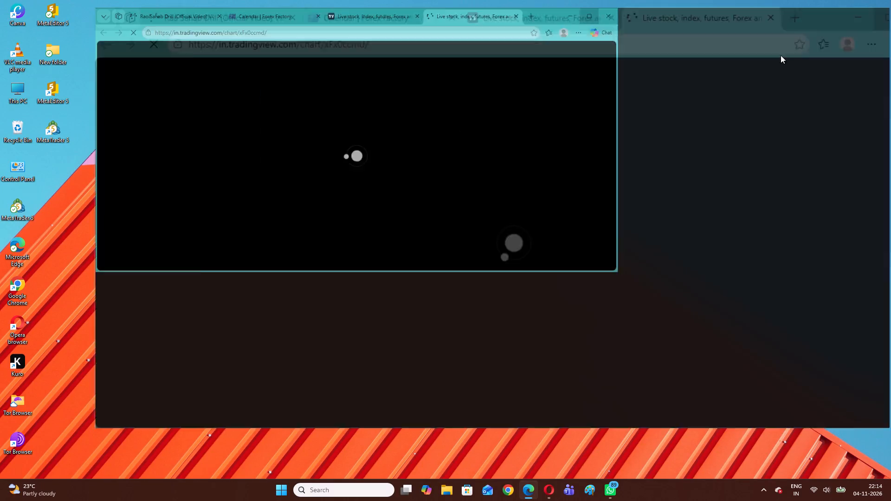
right_click(421, 113)
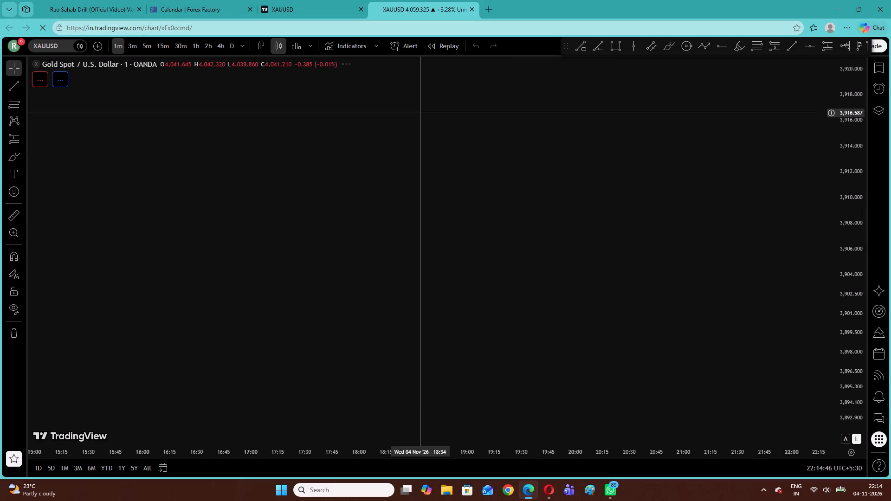
click(552, 122)
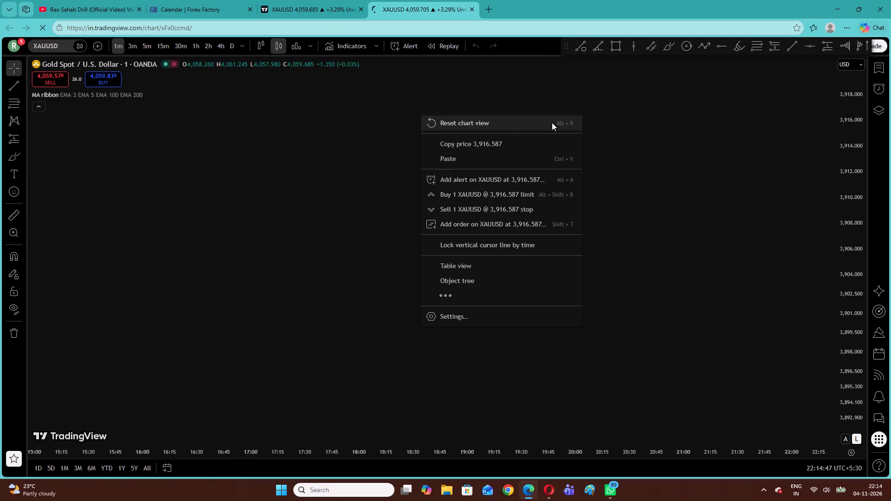
click(497, 118)
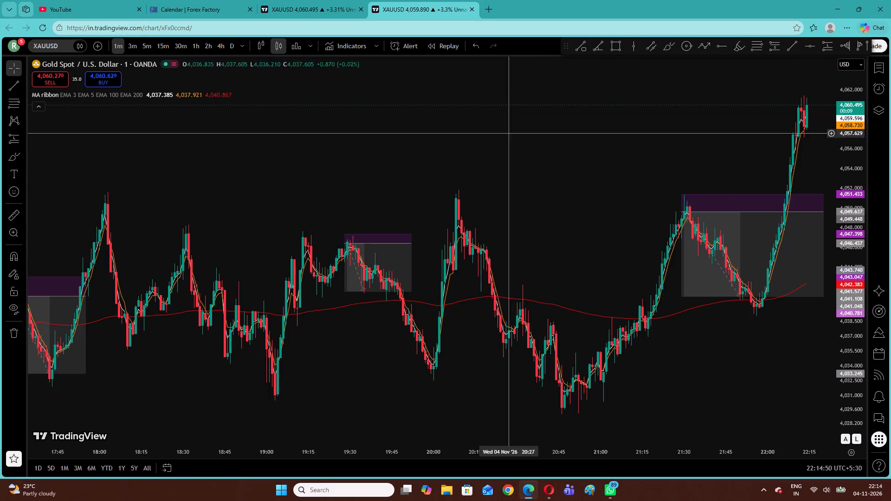
Resize the short position starting at 21:29, with its target at about 4,042.1 and its end just before 22:00.
drag(852, 163, 848, 198)
drag(771, 137, 616, 145)
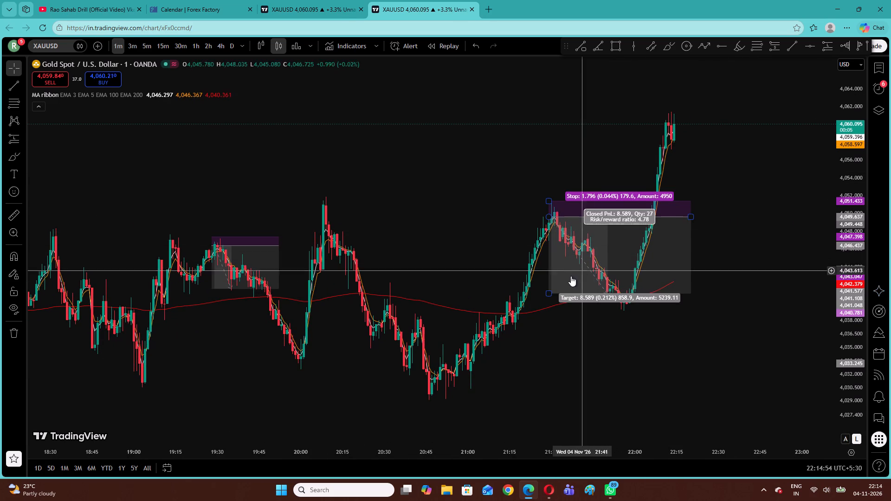
drag(549, 294, 550, 291)
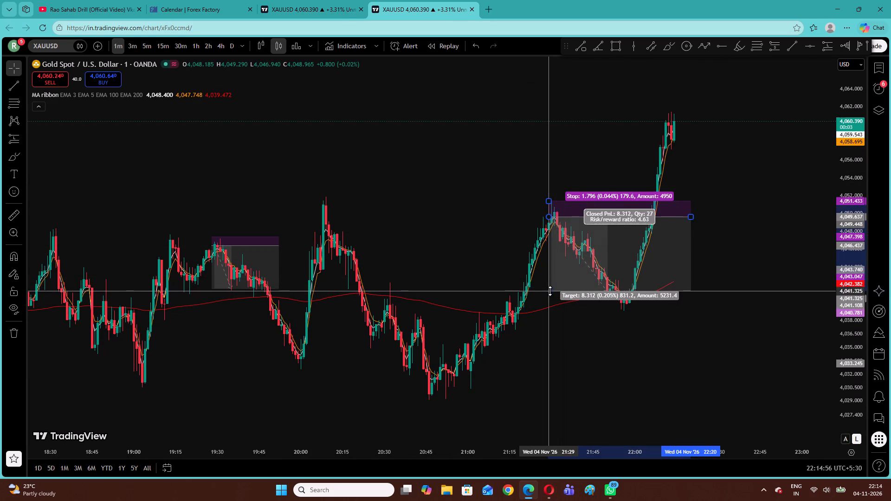
drag(550, 291, 560, 278)
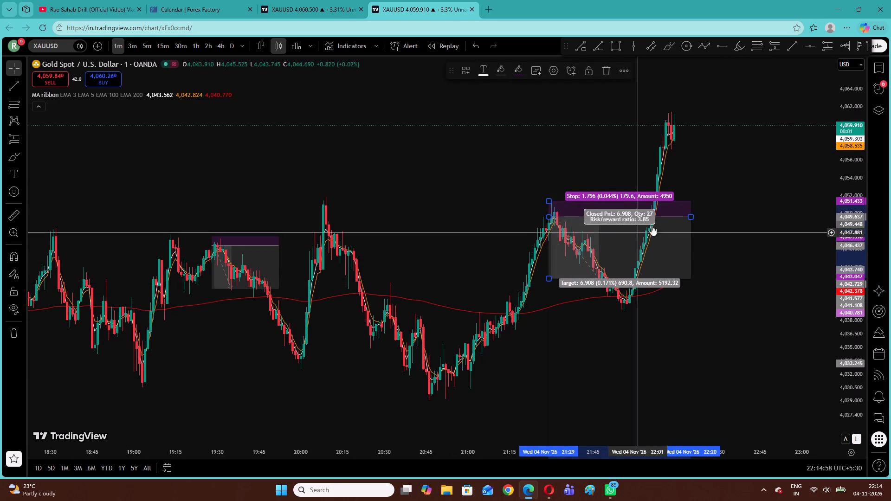
drag(548, 277, 548, 284)
drag(691, 217, 628, 227)
click(673, 221)
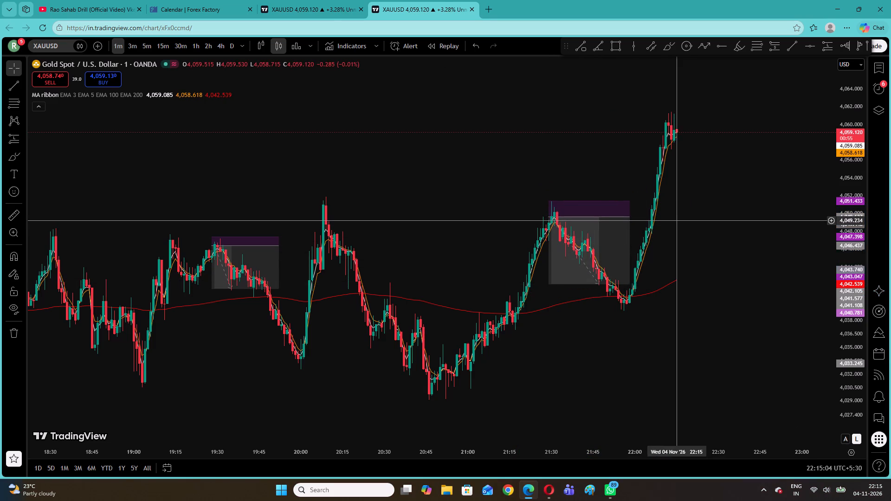
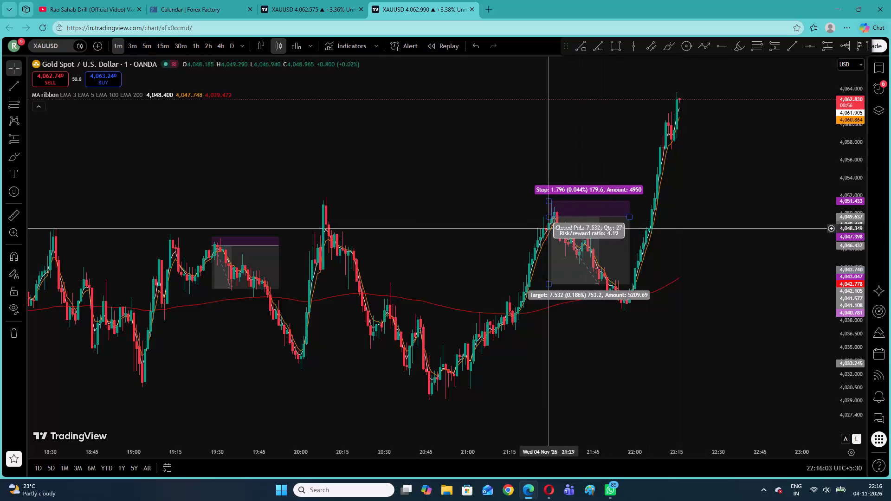
Check the XAUUSD chart on the 5-minute timeframe, and return to the 1-minute timeframe.
click(142, 49)
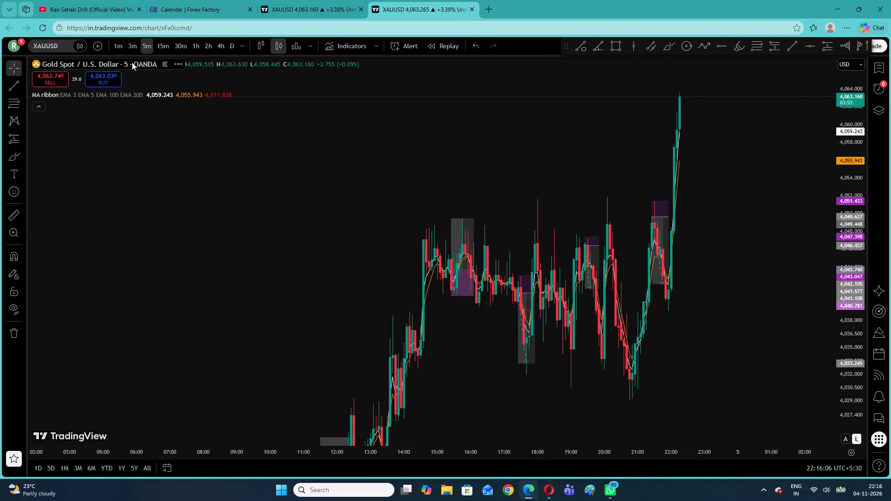
click(114, 49)
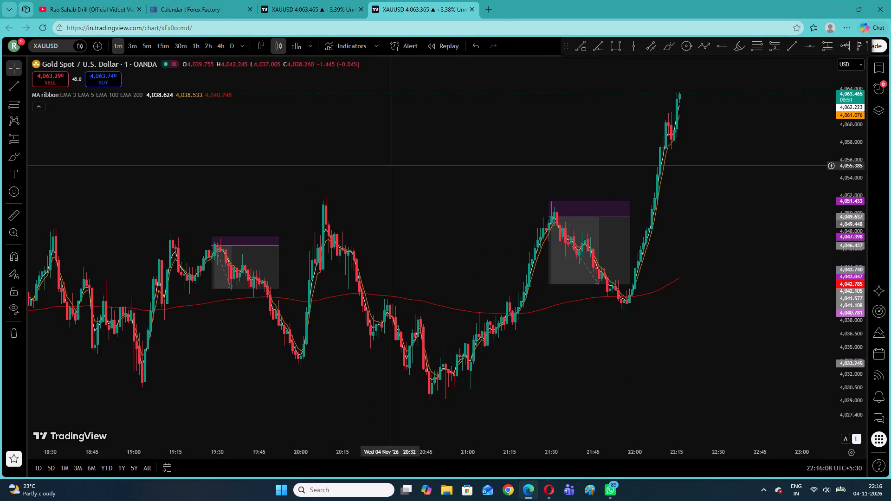
Examine the earlier one-minute price action and marked trades from about 17:30 back to around 13:00.
drag(420, 159, 744, 136)
drag(196, 164, 608, 147)
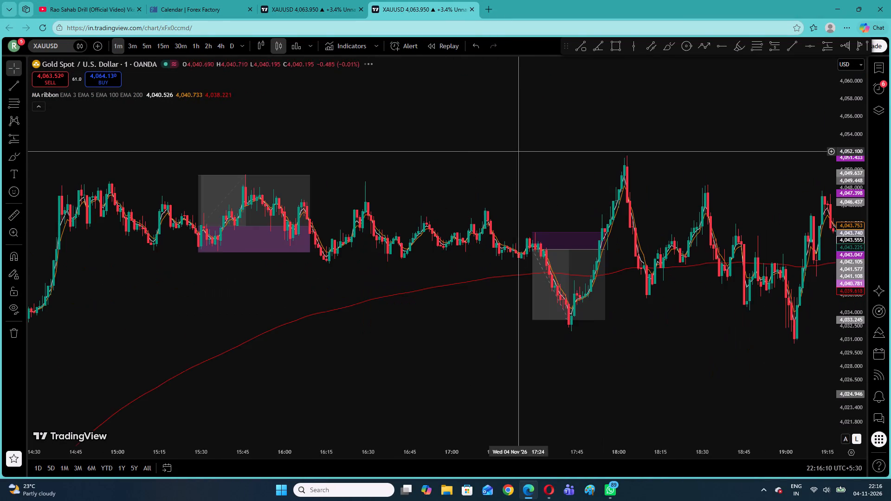
drag(385, 157, 765, 184)
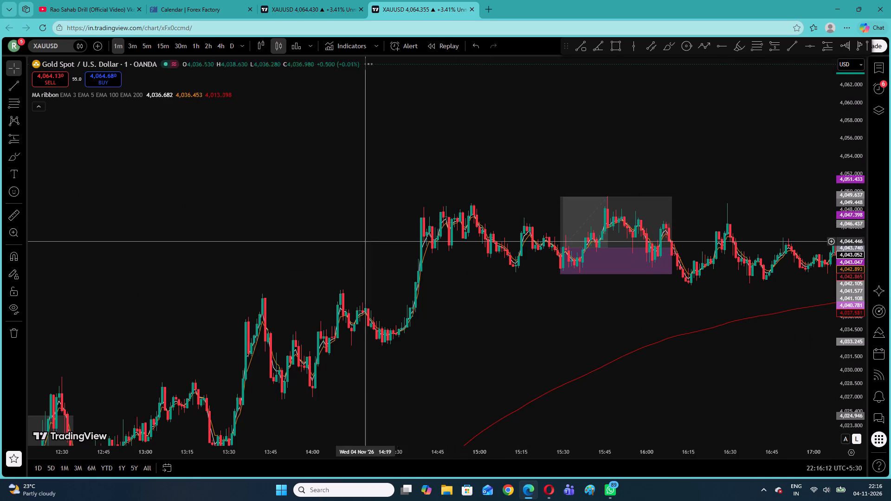
drag(441, 159, 349, 174)
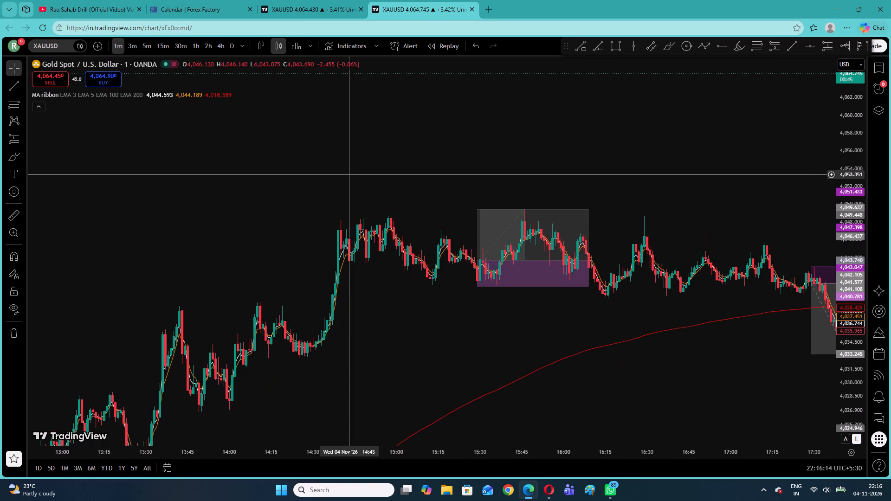
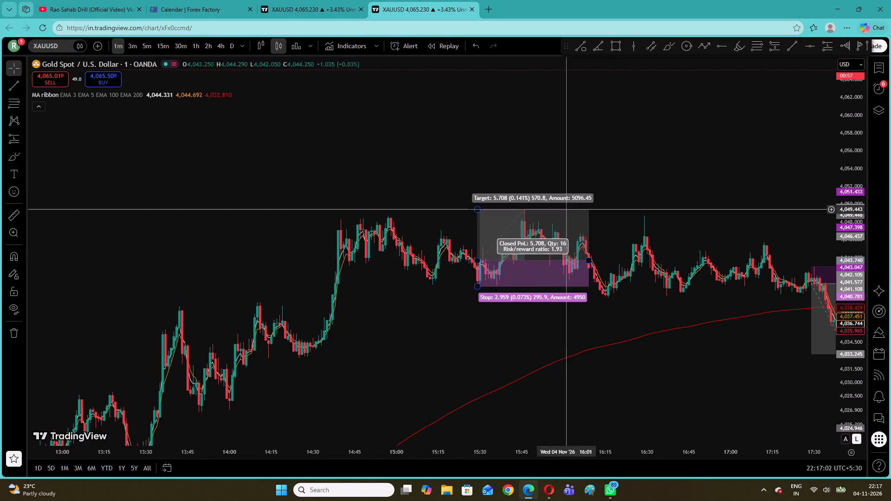
Examine the one-minute XAUUSD price action and marked trades from about 14:30 up to the latest candles, restoring the default chart view.
drag(719, 200, 445, 175)
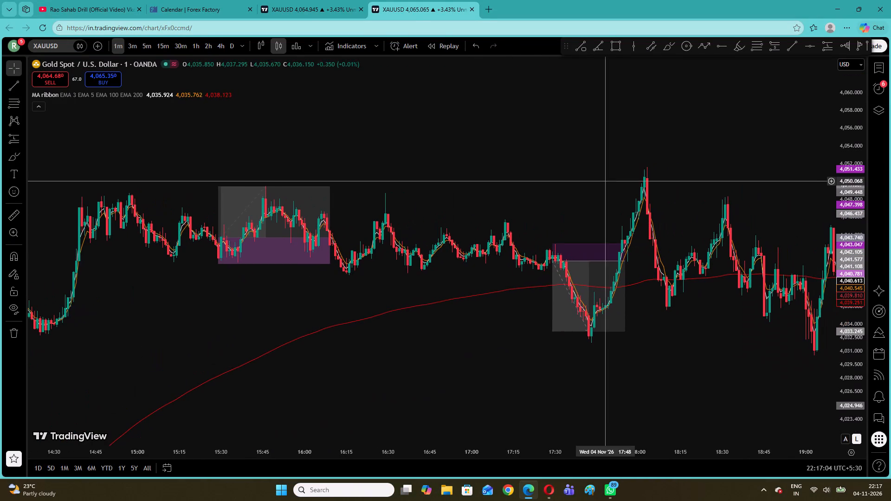
right_click(357, 122)
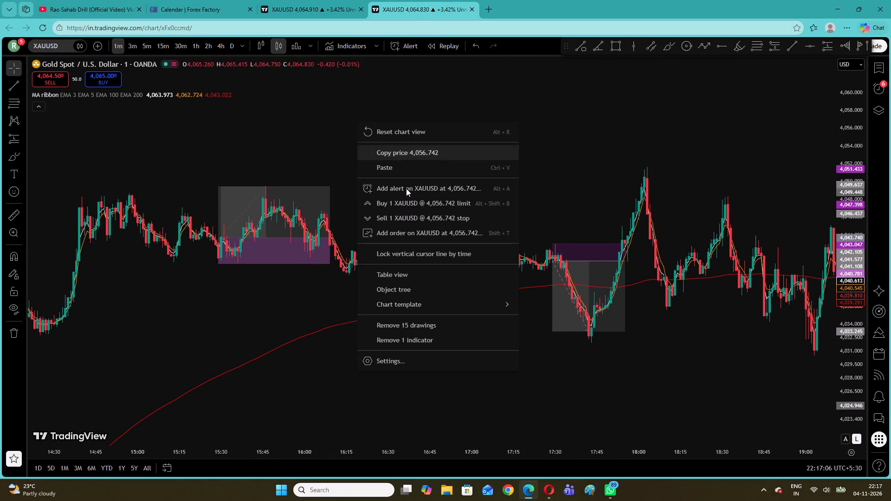
click(635, 212)
drag(786, 204, 198, 209)
drag(625, 155, 489, 239)
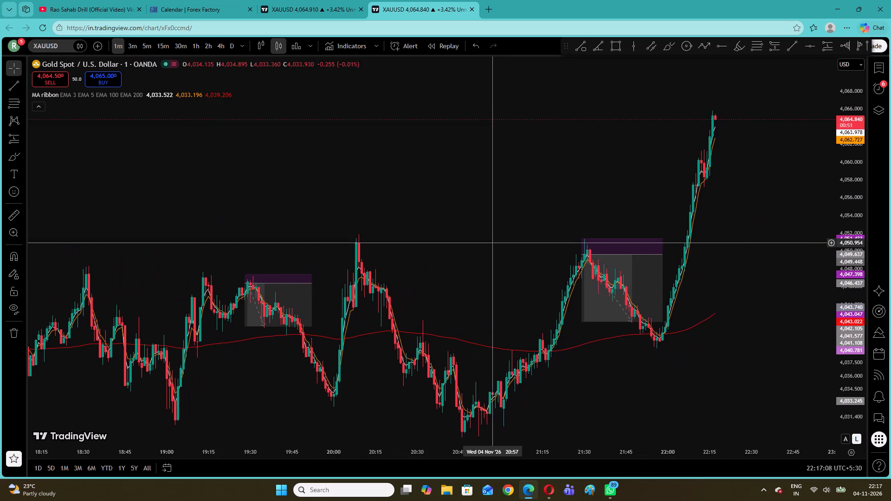
drag(489, 239, 489, 234)
right_click(479, 155)
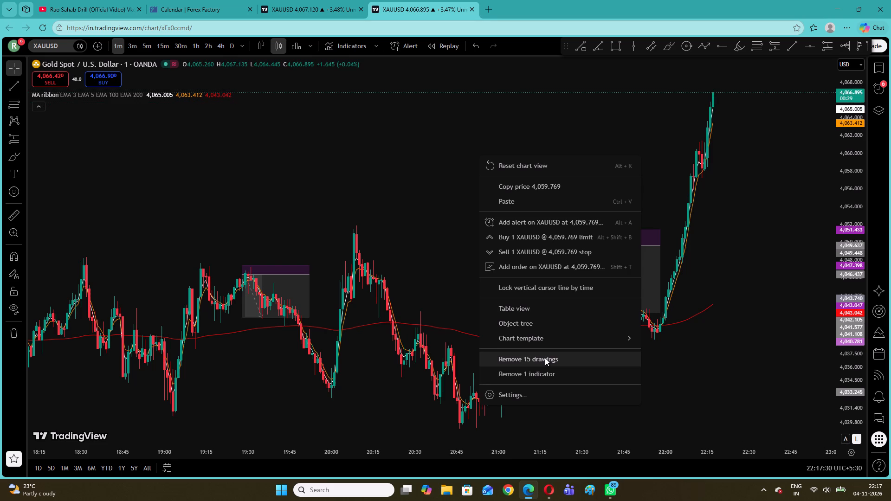
click(534, 166)
drag(847, 354, 833, 268)
right_click(351, 134)
click(370, 148)
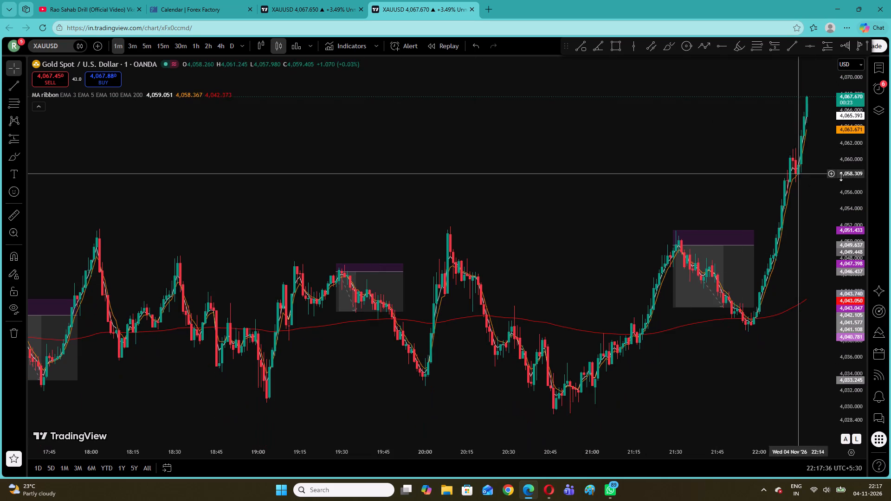
Check the XAUUSD chart on the 5-minute timeframe, and return to the 1-minute timeframe.
click(145, 53)
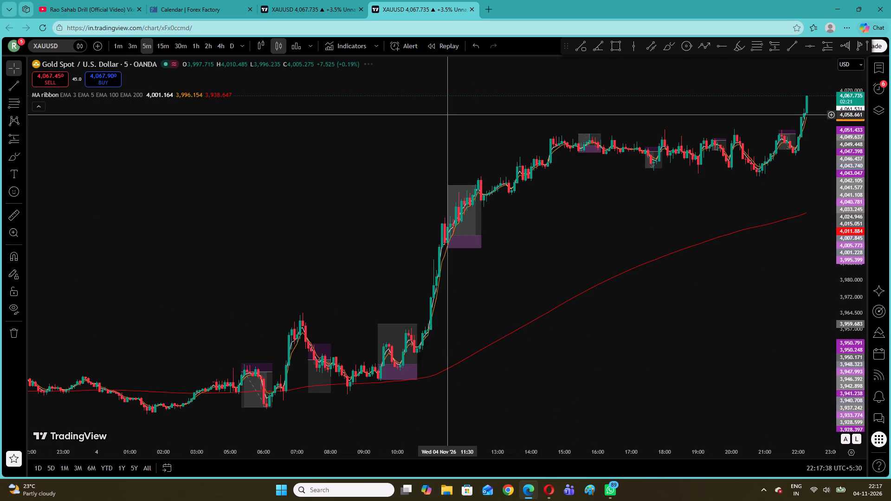
right_click(445, 115)
click(471, 125)
drag(851, 237, 847, 153)
drag(801, 172, 673, 295)
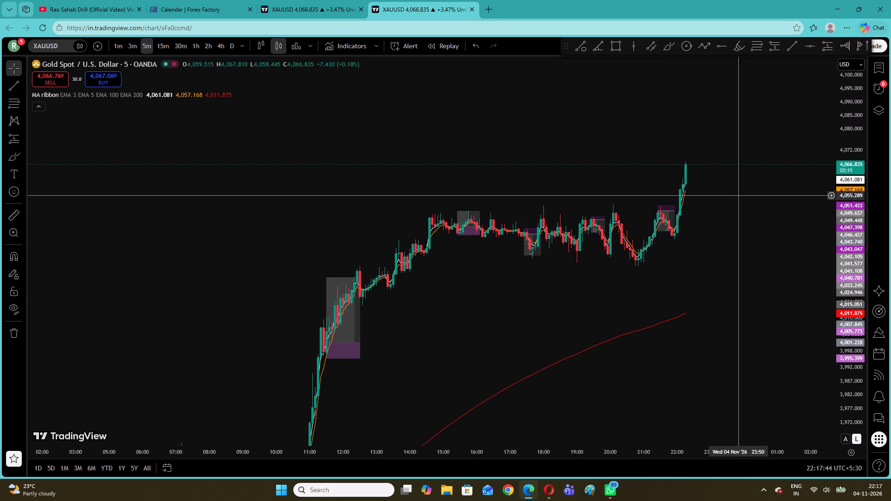
drag(861, 322, 845, 171)
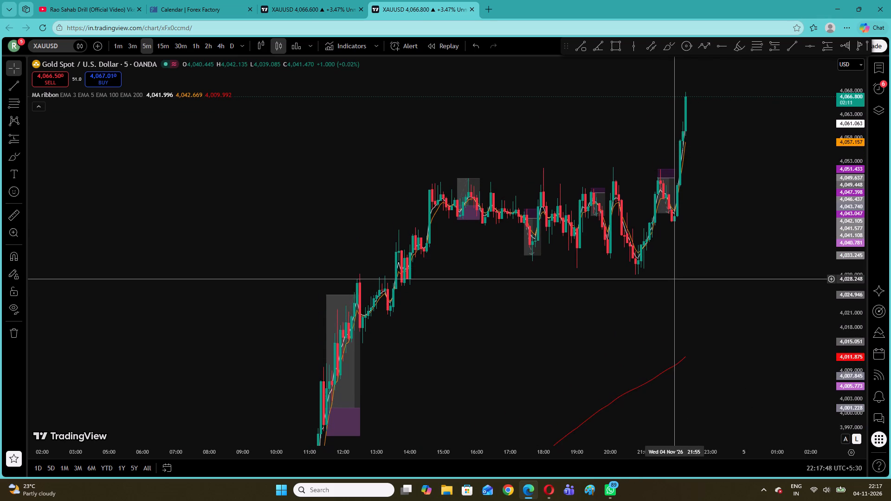
click(196, 46)
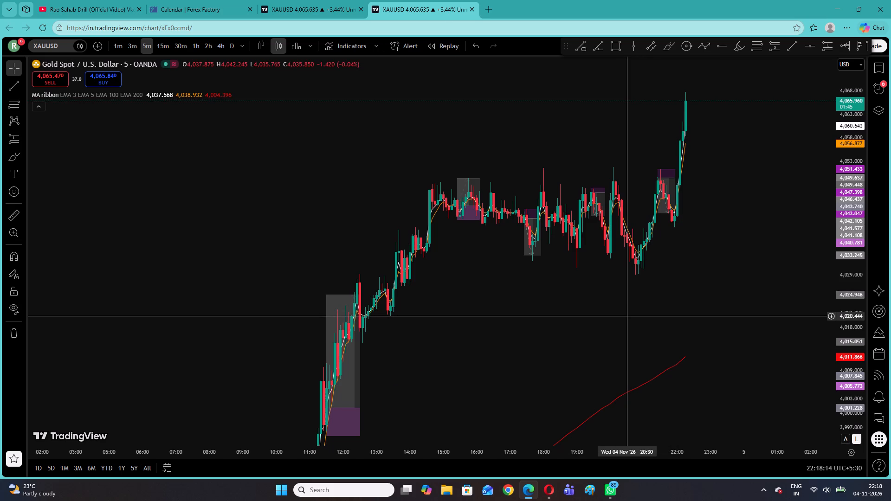
drag(762, 250, 645, 281)
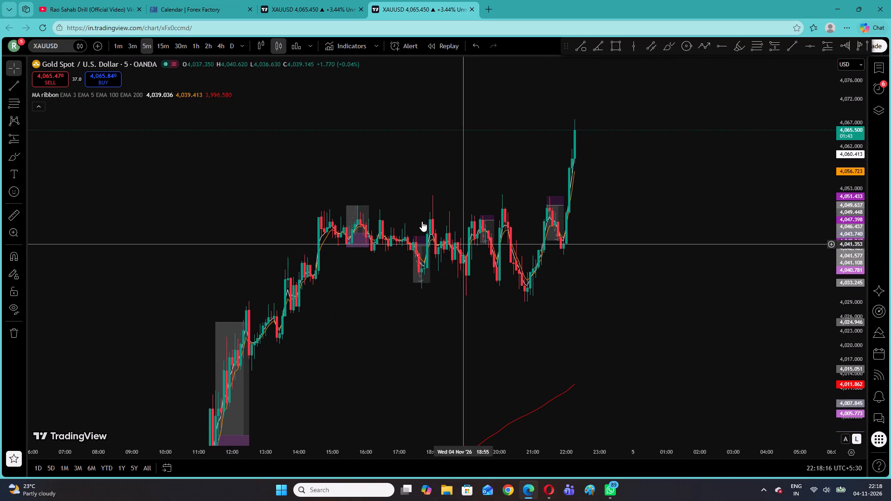
click(132, 49)
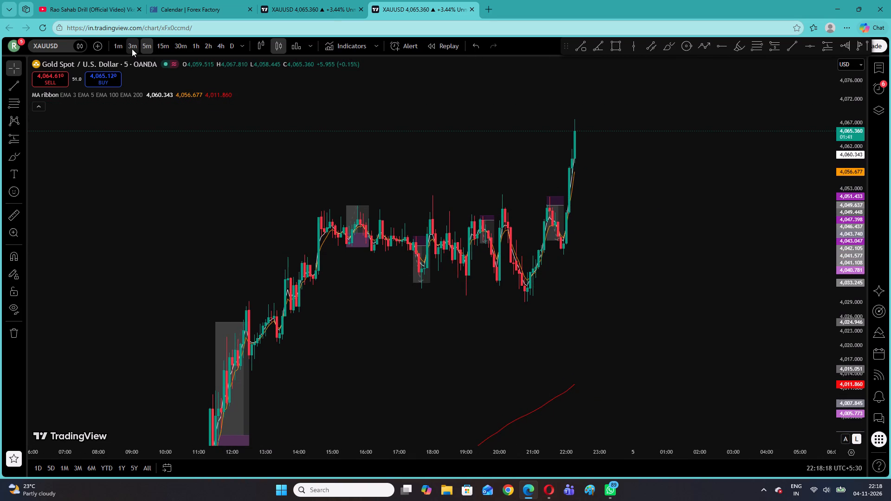
click(117, 45)
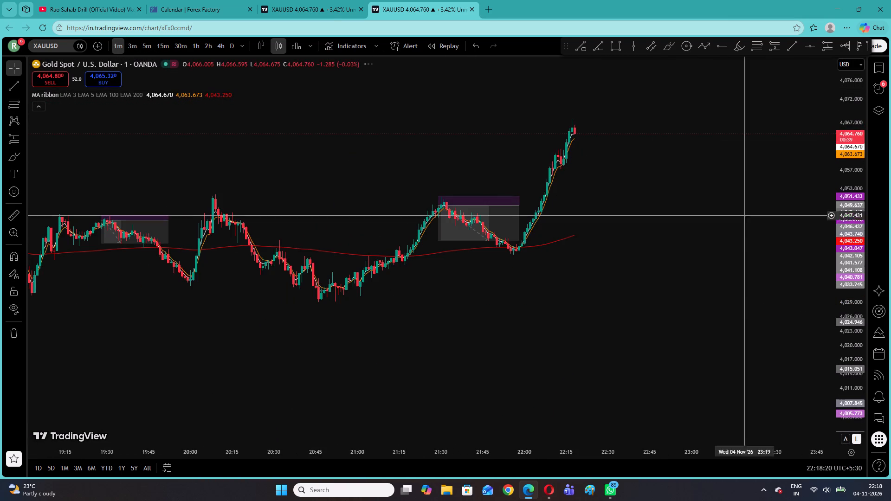
Hide the MA ribbon indicator on the one-minute chart.
drag(841, 338, 838, 92)
drag(662, 151, 607, 280)
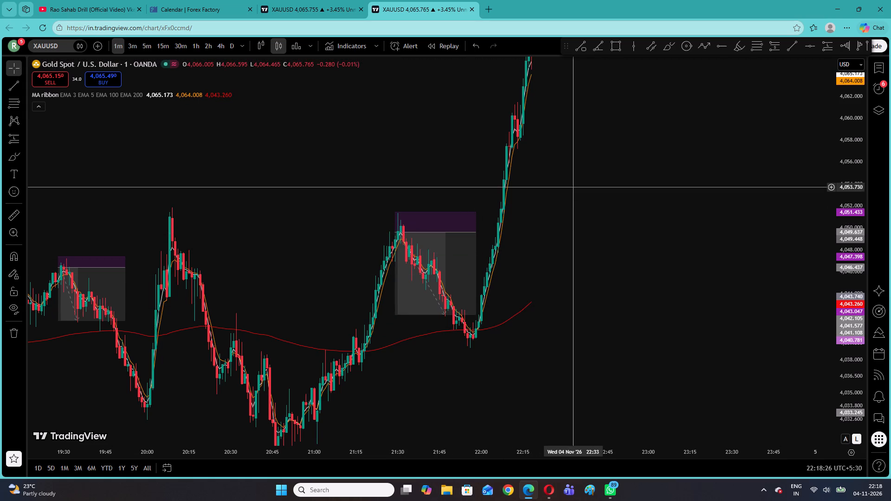
drag(858, 187, 854, 253)
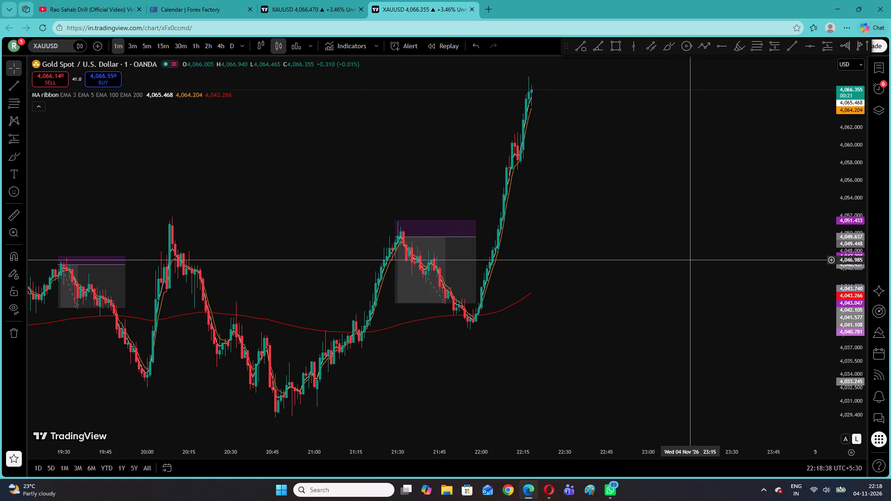
drag(709, 253, 705, 312)
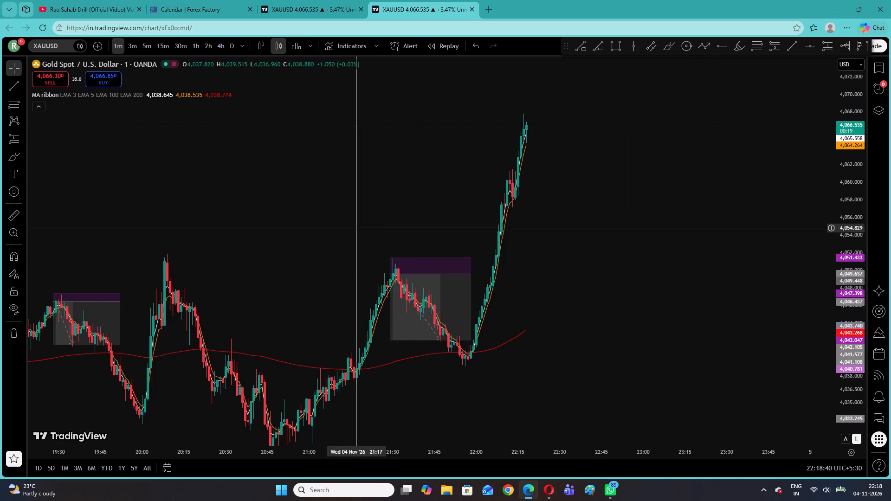
drag(356, 237, 432, 225)
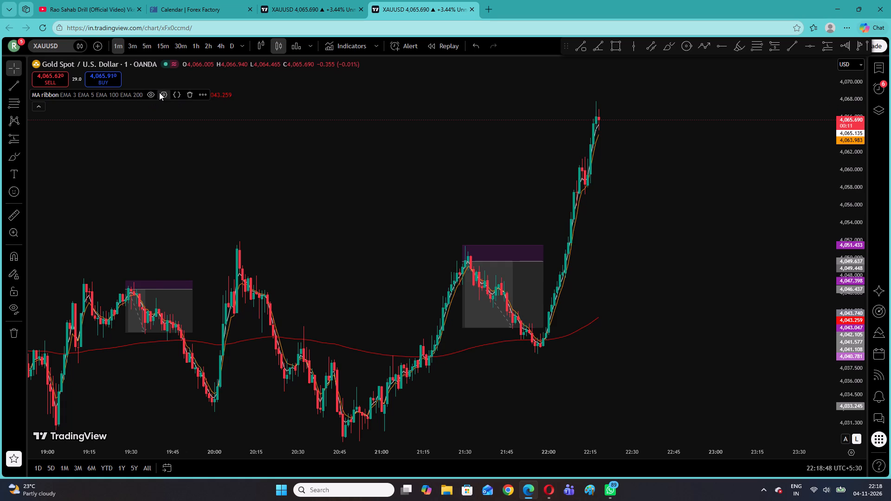
click(150, 97)
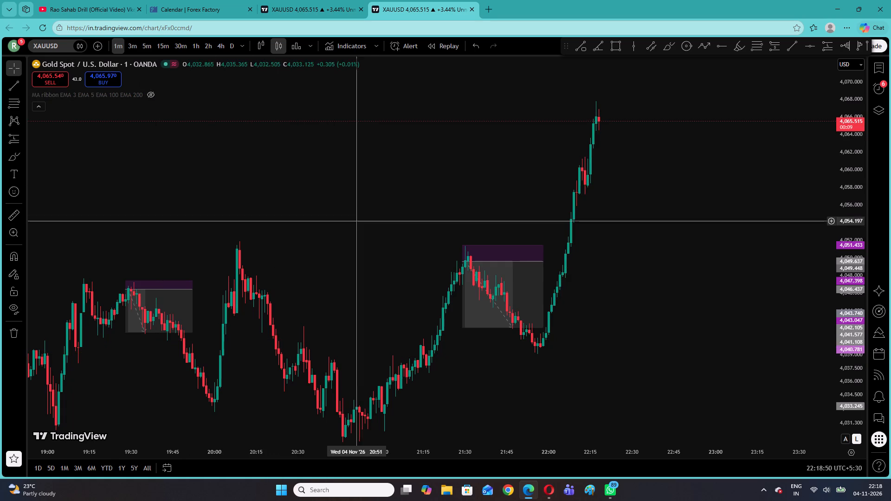
click(378, 274)
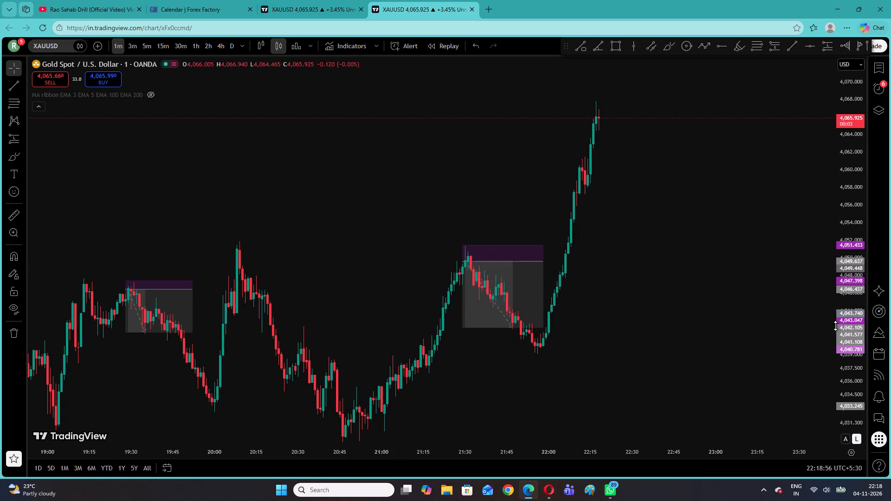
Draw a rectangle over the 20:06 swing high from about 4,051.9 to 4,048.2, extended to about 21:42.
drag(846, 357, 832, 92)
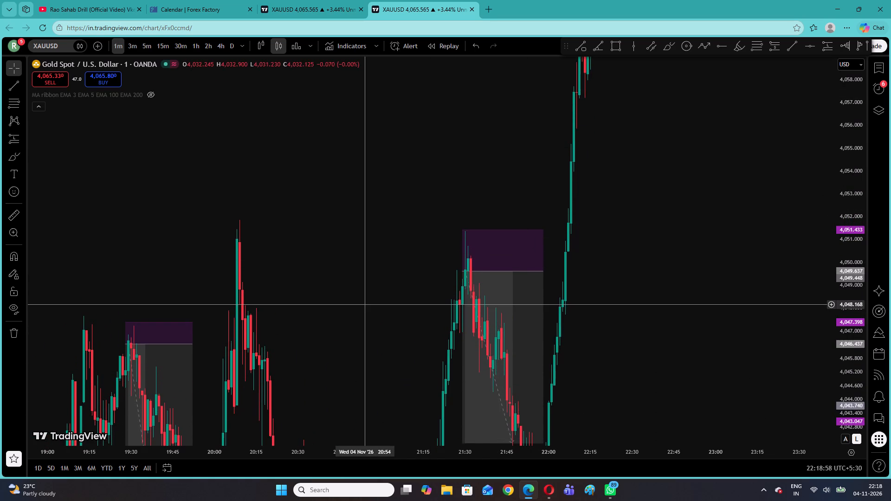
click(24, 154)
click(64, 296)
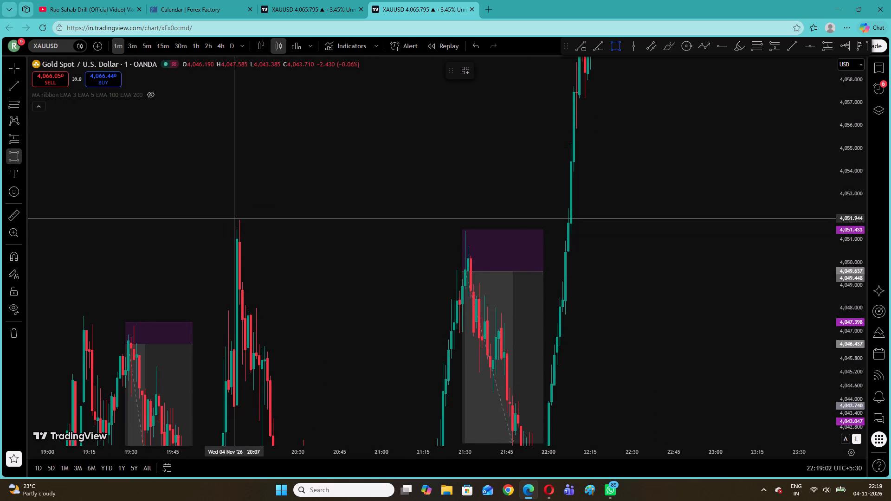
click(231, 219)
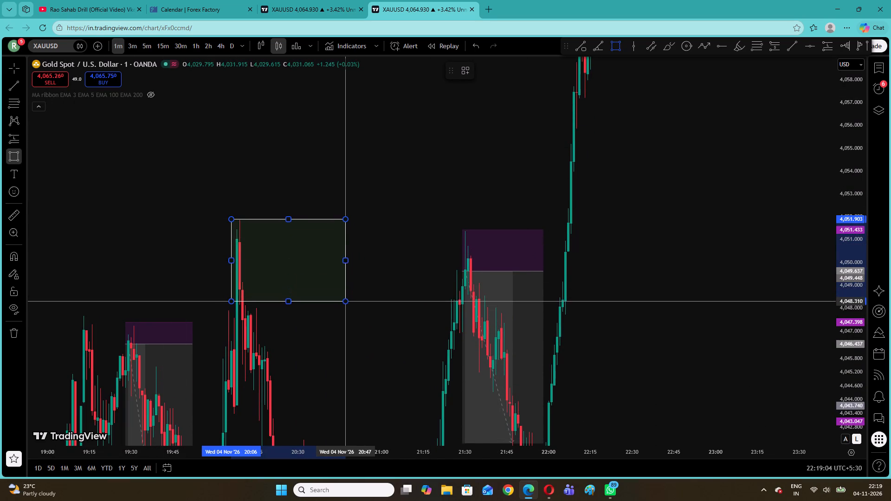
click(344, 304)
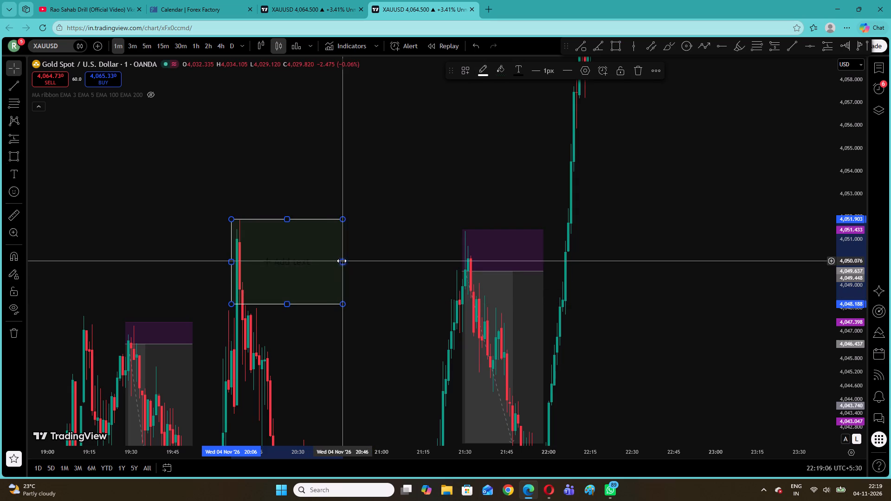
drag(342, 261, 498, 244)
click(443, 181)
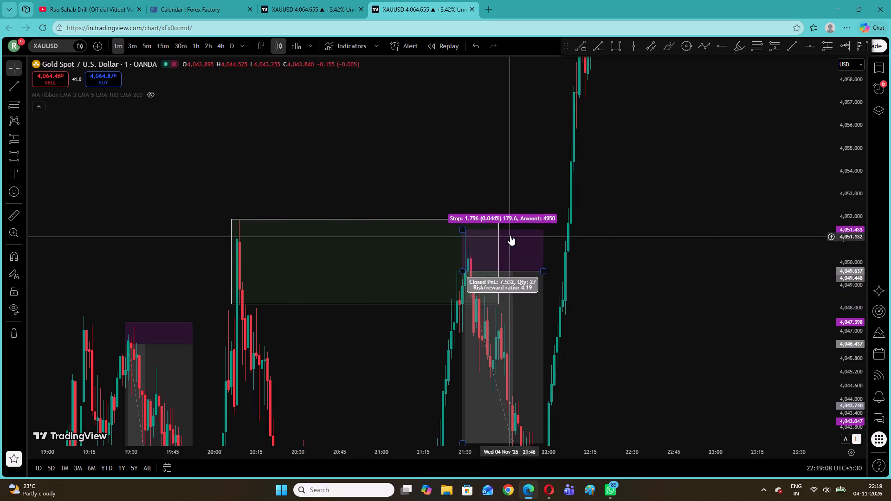
Examine the one-minute history and marked trades from the new rectangle back to the morning of 3 November.
drag(851, 278, 846, 398)
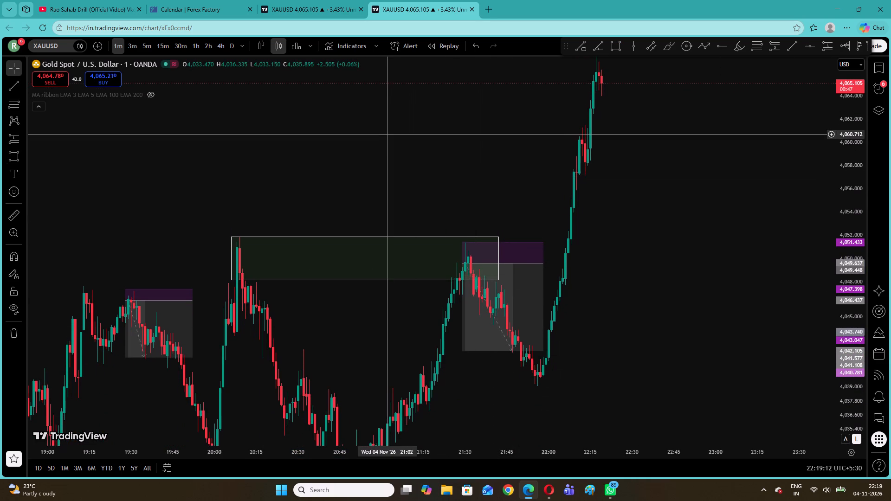
drag(378, 154, 426, 123)
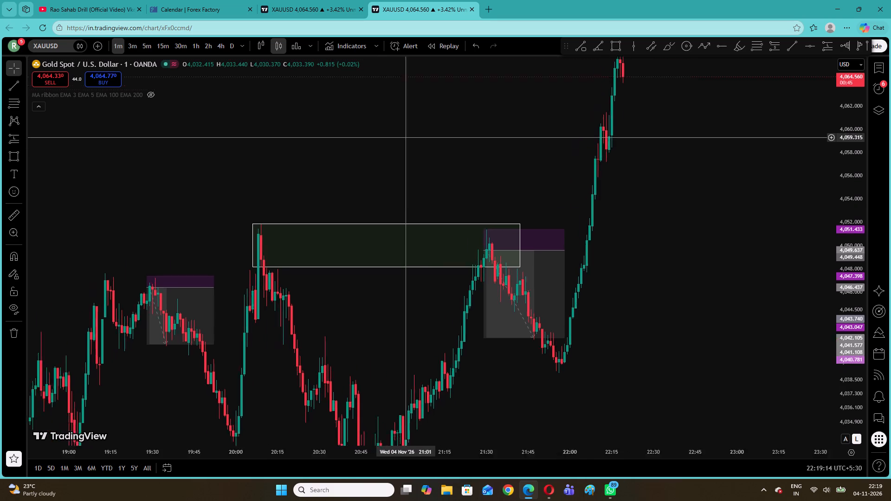
drag(426, 123, 497, 85)
drag(260, 139, 519, 160)
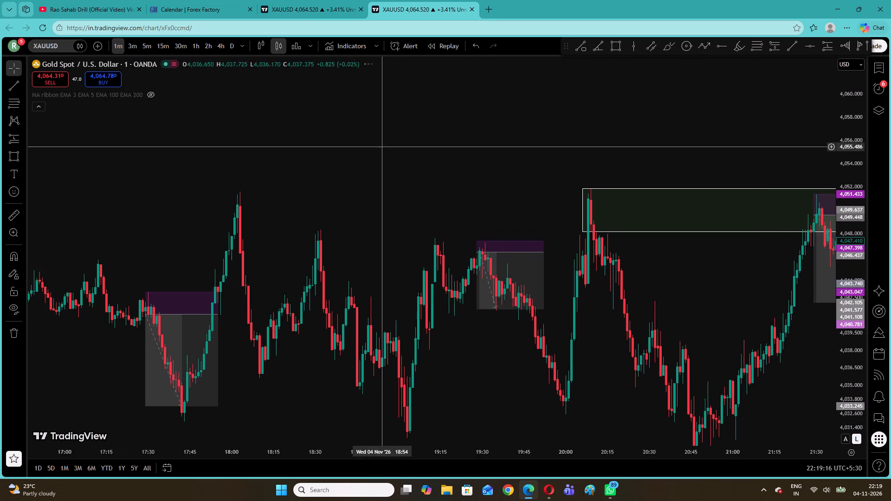
drag(388, 148, 749, 151)
drag(312, 174, 603, 196)
drag(460, 147, 889, 153)
drag(207, 173, 767, 133)
drag(226, 162, 797, 165)
drag(256, 190, 650, 177)
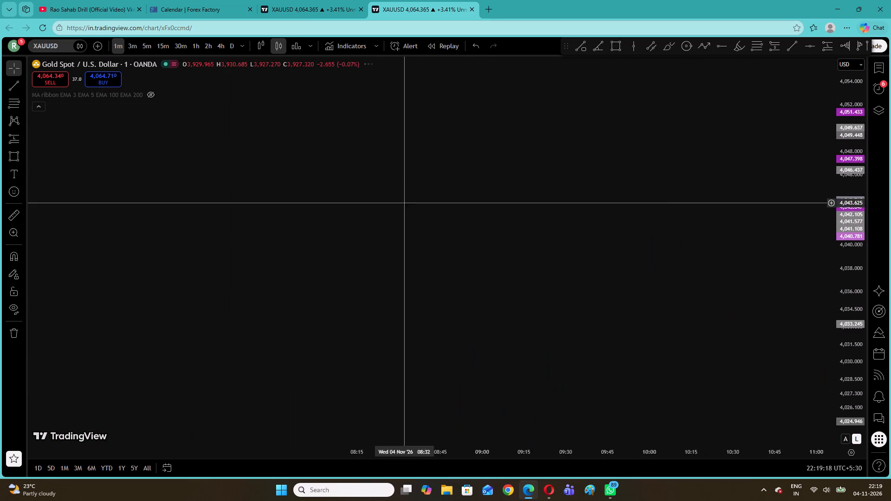
drag(650, 177, 703, 175)
drag(861, 125, 860, 313)
drag(846, 144, 859, 424)
drag(71, 297, 678, 206)
drag(113, 264, 757, 186)
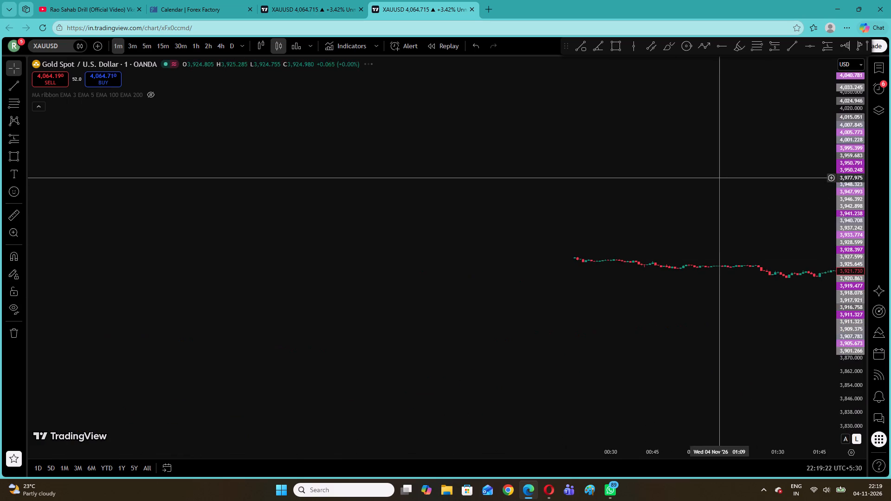
drag(359, 148, 865, 168)
drag(433, 184, 846, 239)
drag(398, 200, 779, 185)
drag(172, 171, 614, 180)
drag(187, 186, 650, 199)
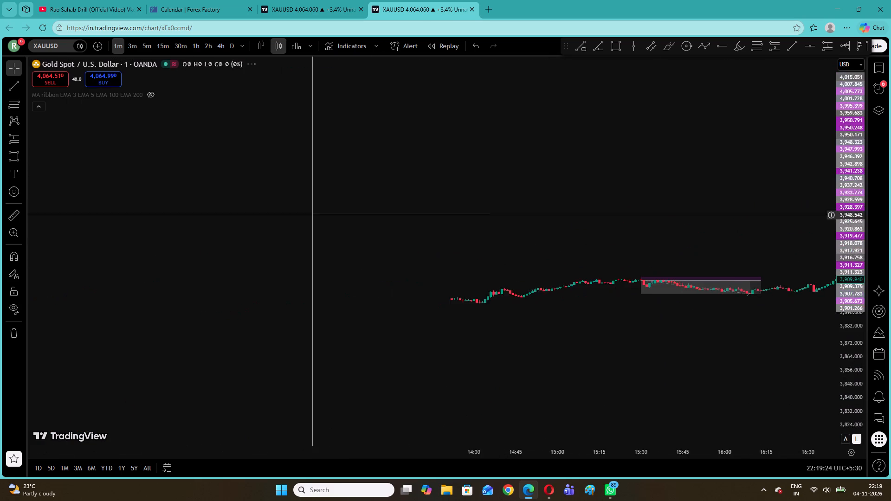
drag(650, 199, 660, 189)
drag(200, 198, 635, 185)
drag(138, 199, 569, 209)
drag(103, 221, 610, 272)
Remove all drawings from the XAUUSD chart.
right_click(297, 141)
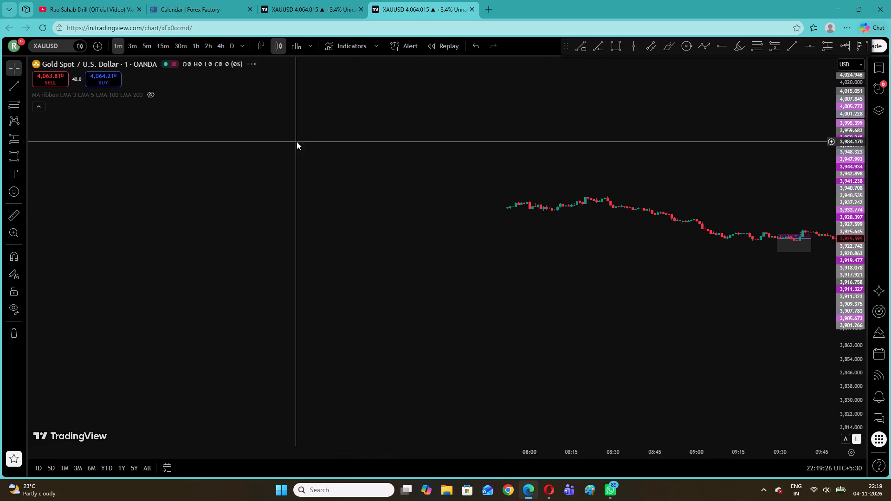
click(381, 342)
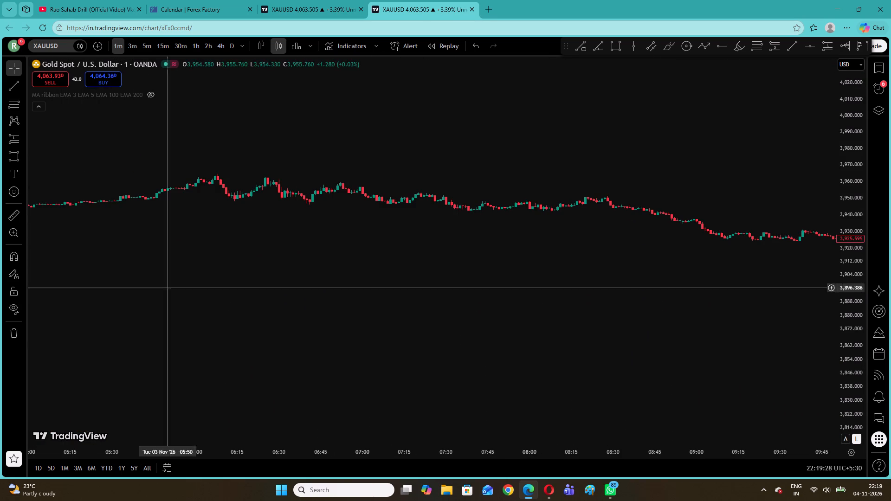
Examine the XAUUSD one-minute price history back from the morning of 3 November to midday on 26 October.
drag(113, 289, 798, 260)
drag(145, 259, 747, 248)
drag(189, 258, 849, 278)
drag(104, 257, 781, 296)
drag(350, 270, 890, 290)
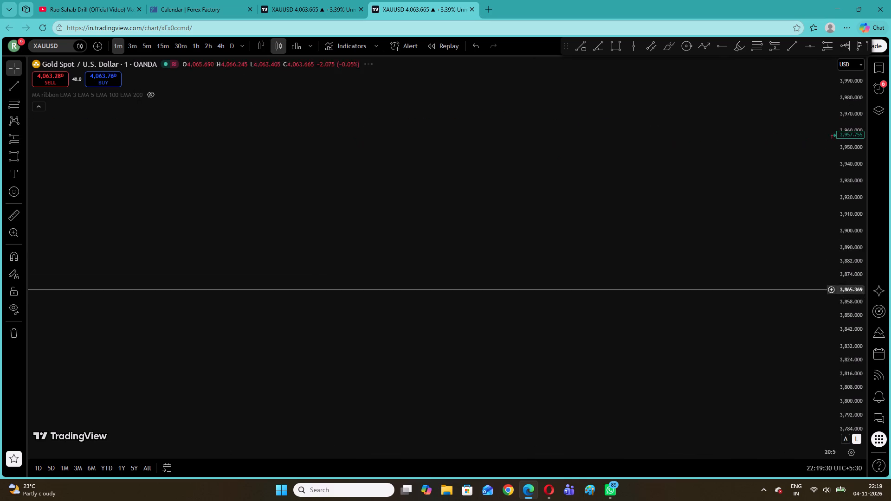
drag(890, 290, 806, 289)
drag(237, 264, 797, 302)
drag(236, 243, 819, 269)
drag(317, 258, 838, 262)
drag(265, 291, 830, 283)
drag(302, 289, 834, 303)
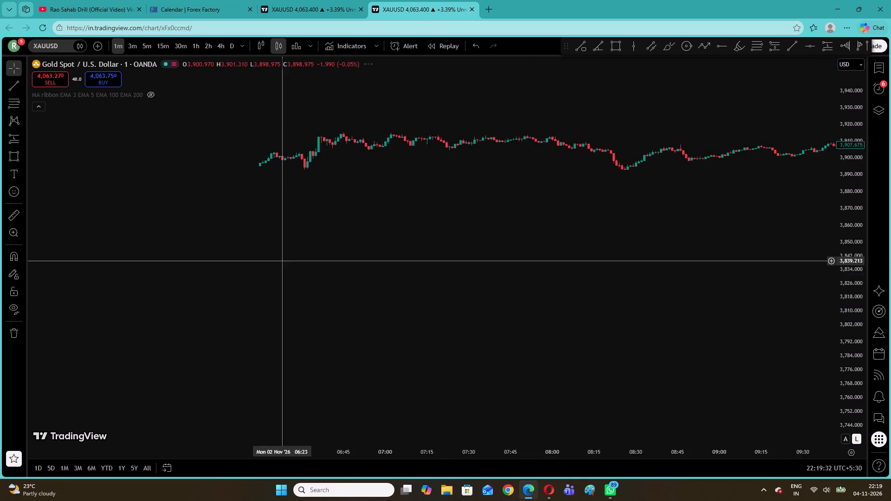
drag(292, 262, 766, 265)
drag(257, 283, 874, 288)
drag(323, 282, 794, 306)
drag(404, 274, 819, 289)
drag(348, 274, 847, 302)
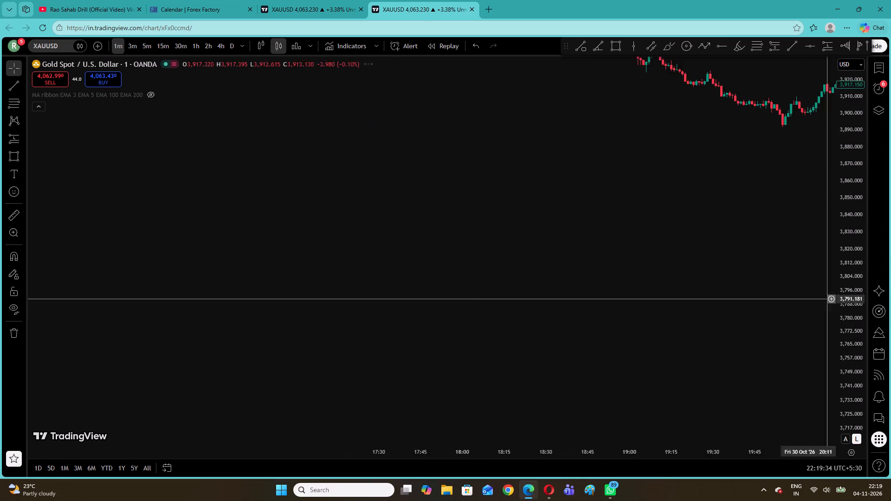
drag(375, 266, 826, 327)
drag(394, 170, 613, 339)
drag(394, 214, 852, 297)
drag(357, 245, 800, 288)
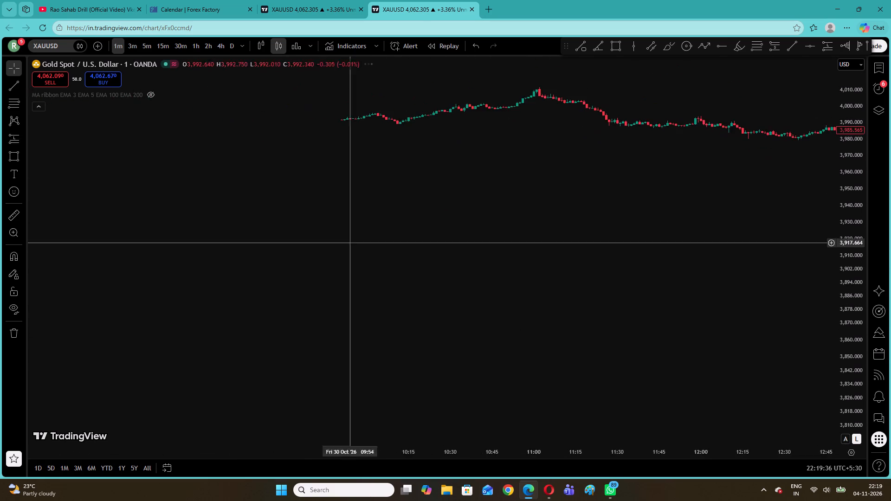
drag(322, 247, 832, 294)
drag(311, 273, 843, 302)
drag(289, 228, 840, 284)
drag(335, 257, 856, 314)
drag(348, 291, 803, 355)
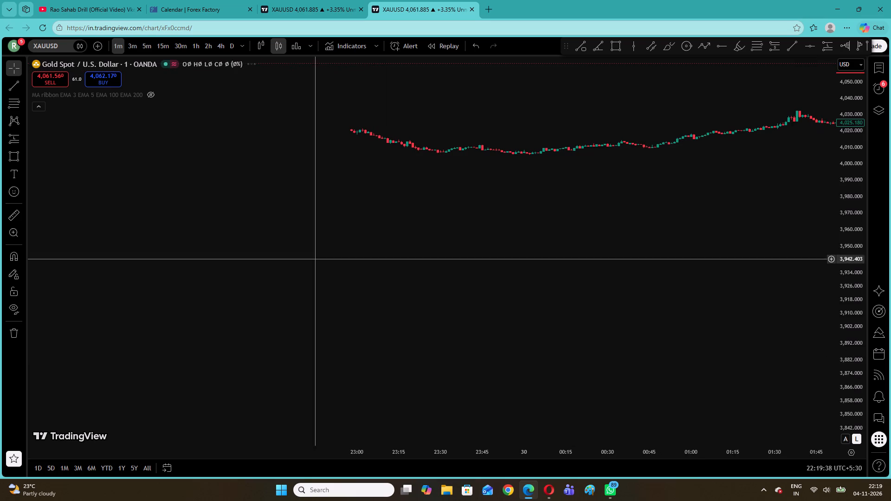
drag(255, 241, 819, 262)
drag(285, 269, 812, 315)
drag(261, 293, 873, 321)
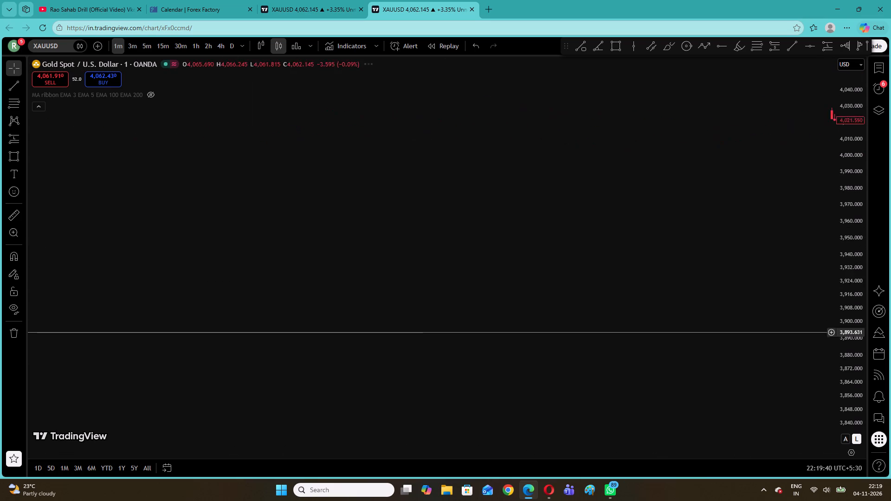
drag(233, 312, 832, 362)
drag(201, 240, 823, 356)
drag(234, 274, 819, 333)
drag(225, 334, 887, 320)
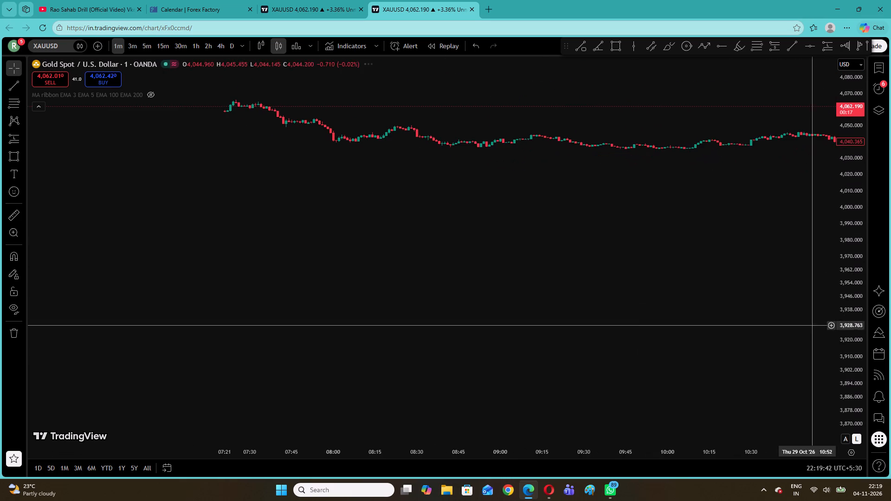
drag(330, 247, 860, 273)
drag(361, 278, 846, 291)
drag(202, 220, 881, 272)
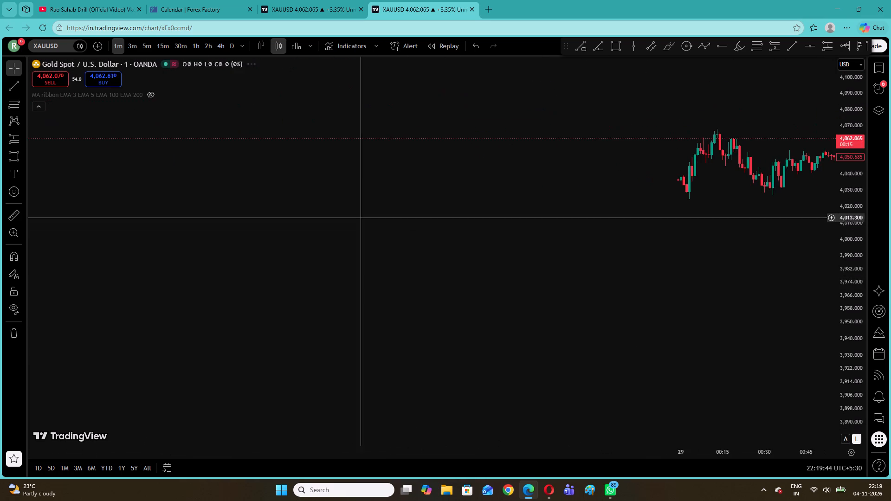
drag(352, 212, 828, 254)
drag(283, 235, 890, 270)
drag(390, 239, 855, 263)
drag(222, 230, 877, 232)
drag(614, 227, 717, 262)
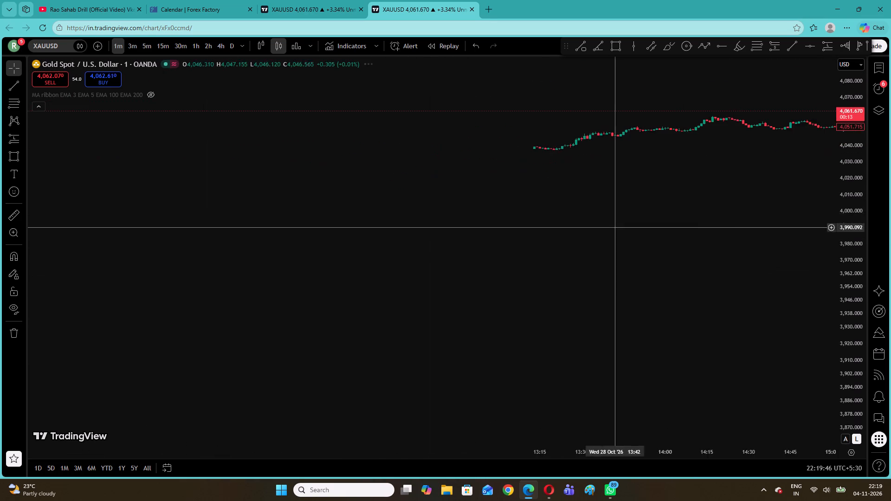
drag(717, 262, 854, 253)
drag(214, 207, 766, 246)
drag(318, 244, 846, 252)
drag(465, 253, 866, 293)
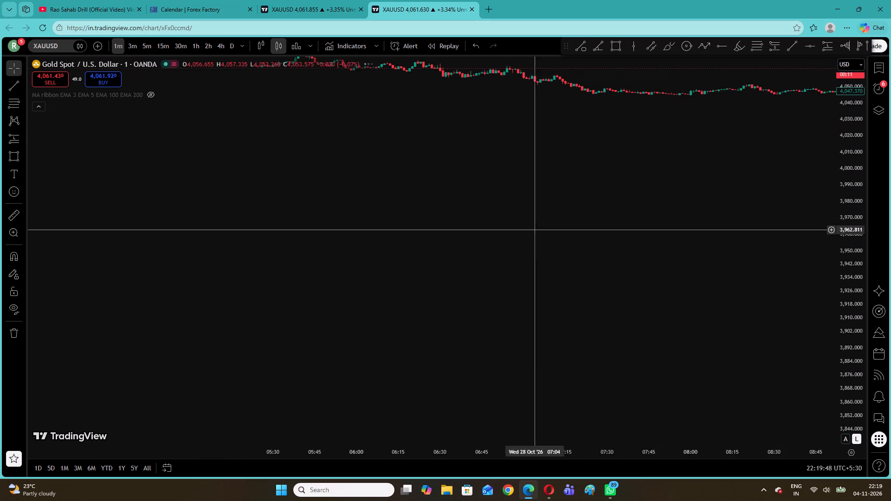
drag(248, 145, 828, 257)
drag(367, 229, 826, 244)
drag(260, 234, 849, 265)
drag(491, 272, 885, 298)
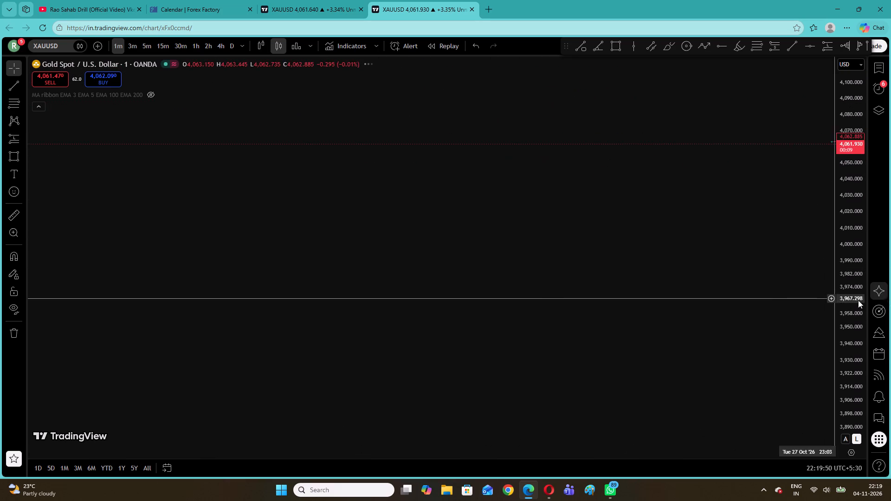
drag(306, 249, 788, 295)
drag(380, 275, 874, 284)
drag(368, 250, 825, 220)
drag(347, 218, 817, 210)
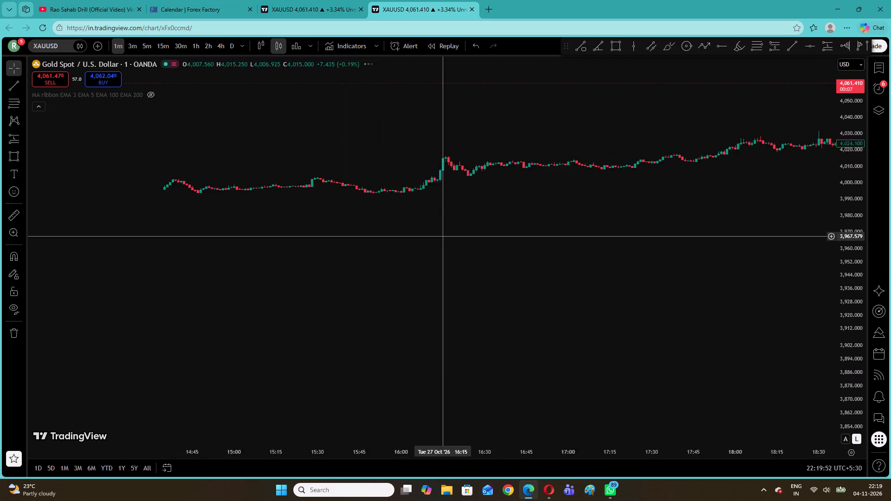
drag(817, 210, 799, 207)
drag(366, 186, 849, 197)
drag(426, 176, 887, 173)
drag(381, 176, 440, 200)
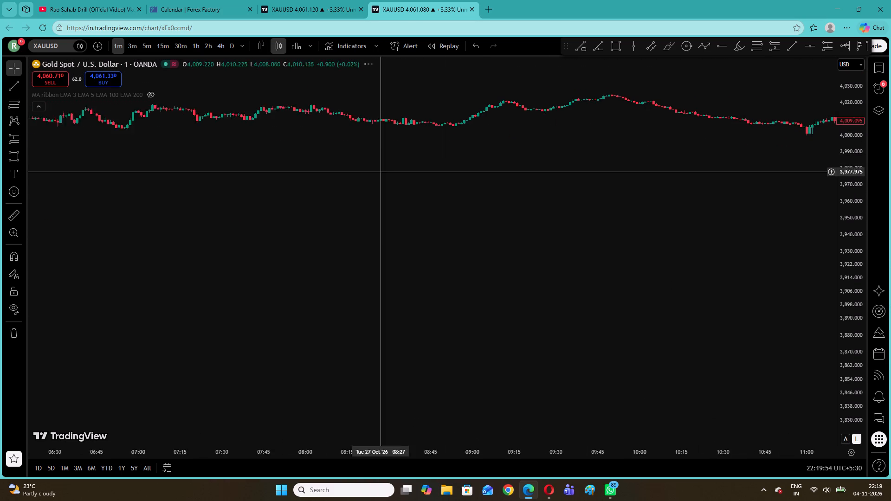
drag(440, 200, 763, 194)
drag(511, 188, 886, 191)
drag(310, 188, 801, 209)
drag(438, 193, 760, 203)
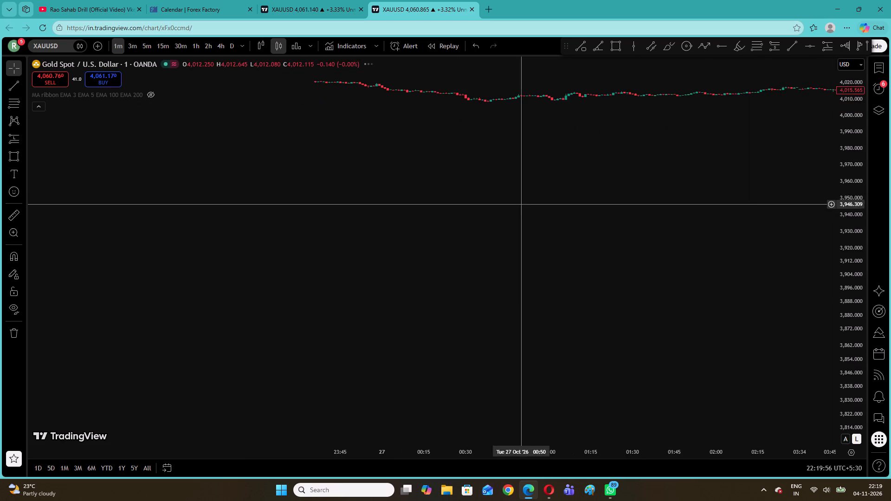
drag(259, 210, 813, 243)
drag(393, 162, 706, 273)
drag(433, 197, 444, 208)
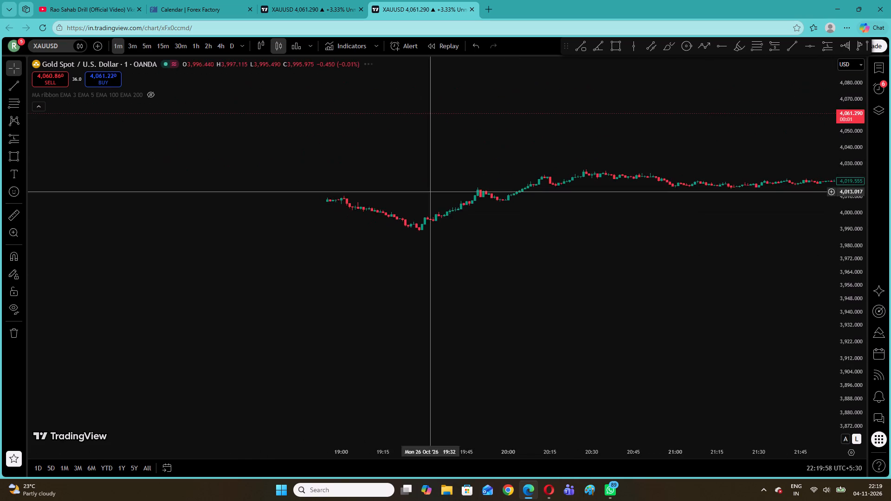
drag(444, 208, 874, 239)
drag(428, 219, 868, 242)
drag(400, 224, 884, 249)
drag(336, 232, 735, 251)
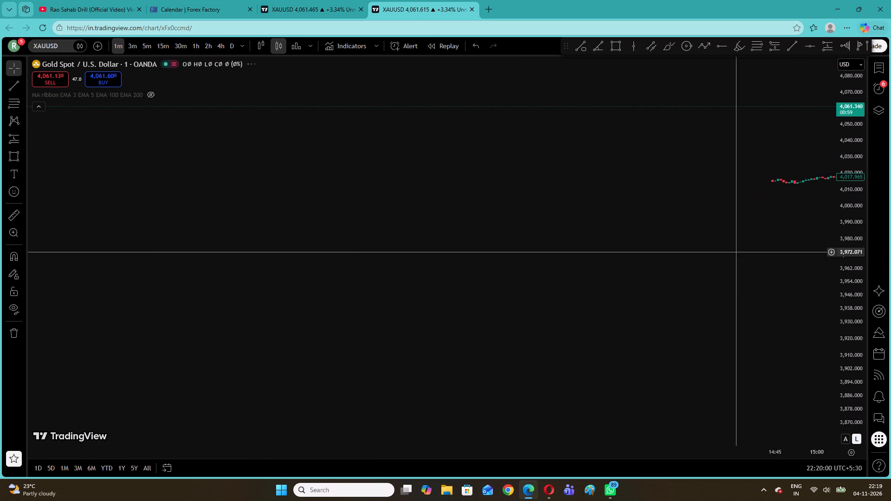
drag(462, 261, 728, 248)
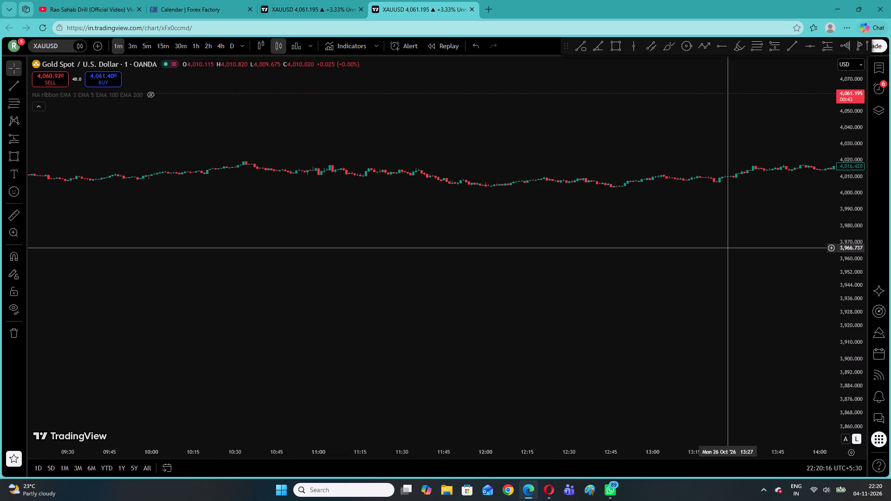
Stretch the price scale so the candles appear taller, and examine 26 October back to the earliest available bars.
drag(861, 361, 864, 217)
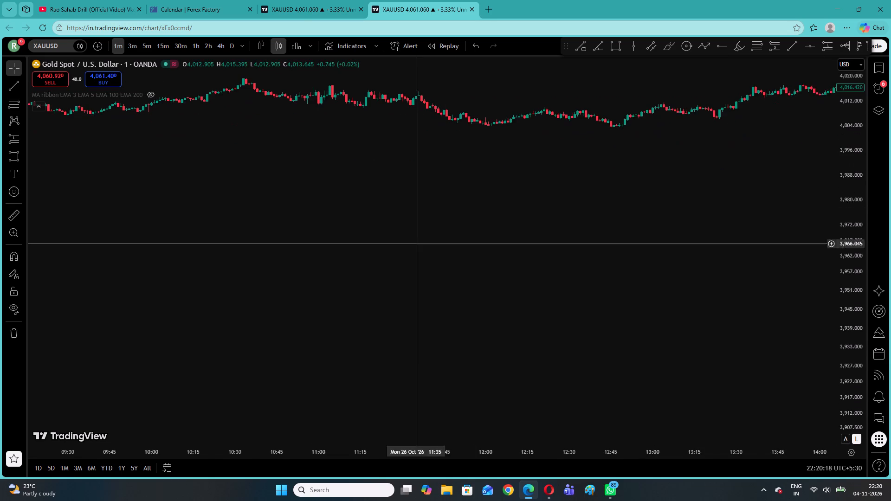
drag(415, 241, 579, 436)
drag(850, 382, 854, 93)
drag(360, 276, 578, 177)
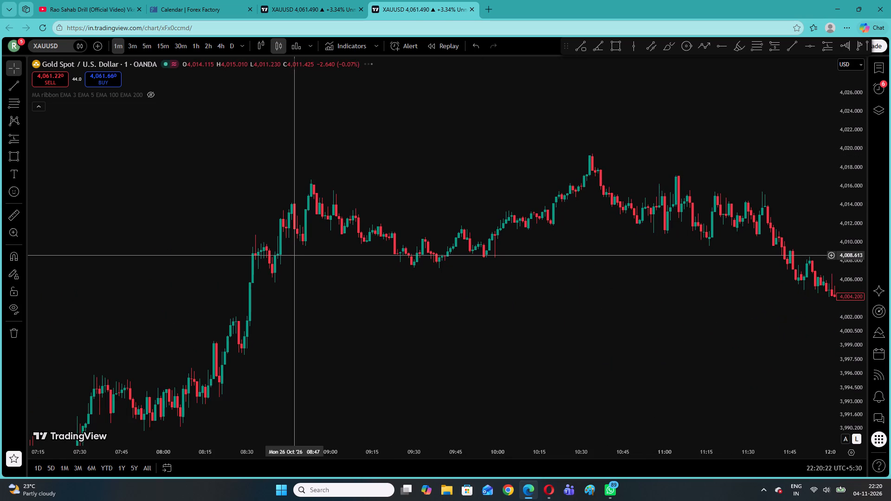
drag(302, 312, 743, 193)
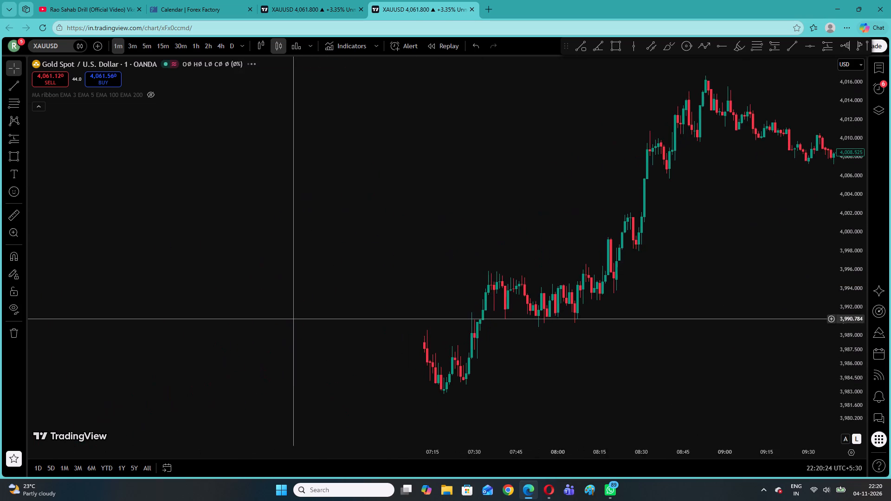
drag(290, 319, 645, 199)
drag(336, 265, 463, 313)
drag(330, 271, 397, 345)
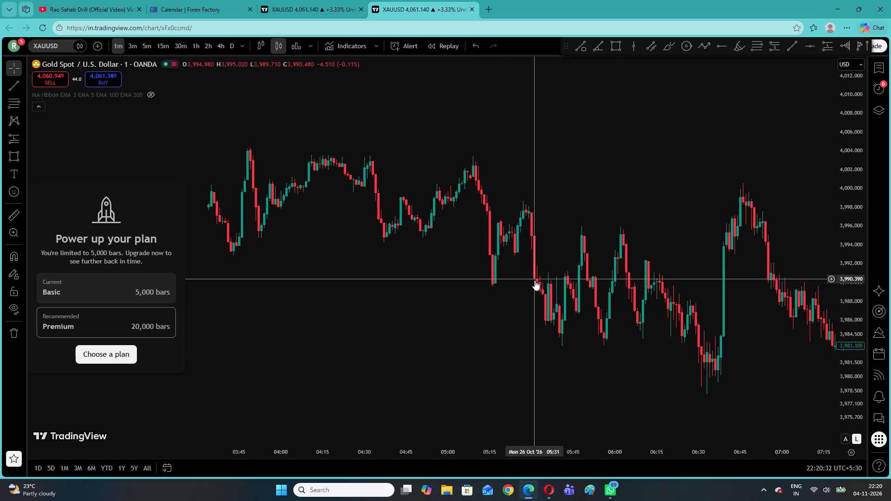
Mark a short position at 05:29 on 26 October: entry 3,994.975, stop 3,997.985, target 3,982.464, extended to about 06:36.
drag(423, 241, 379, 259)
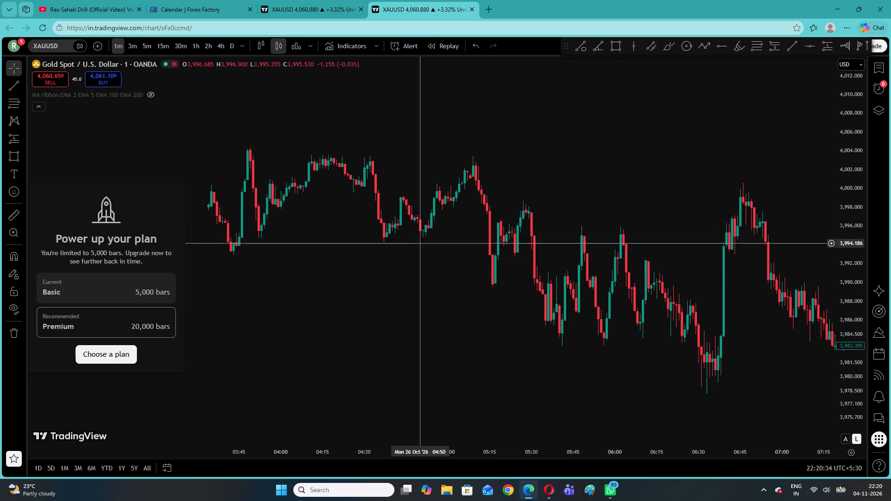
drag(379, 259, 287, 269)
click(22, 138)
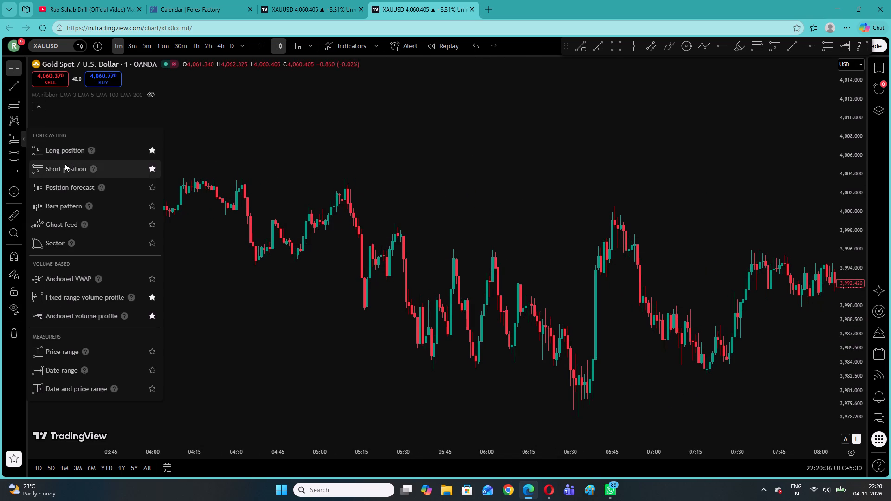
click(65, 163)
click(400, 259)
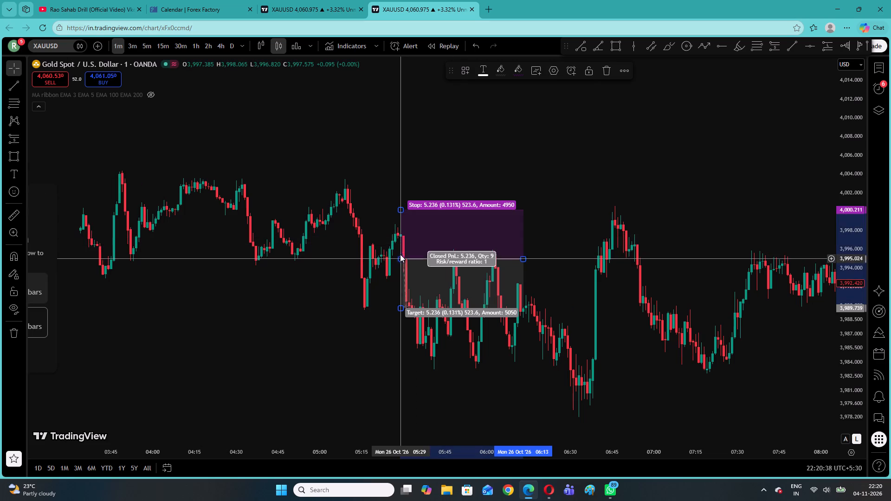
drag(400, 210, 407, 235)
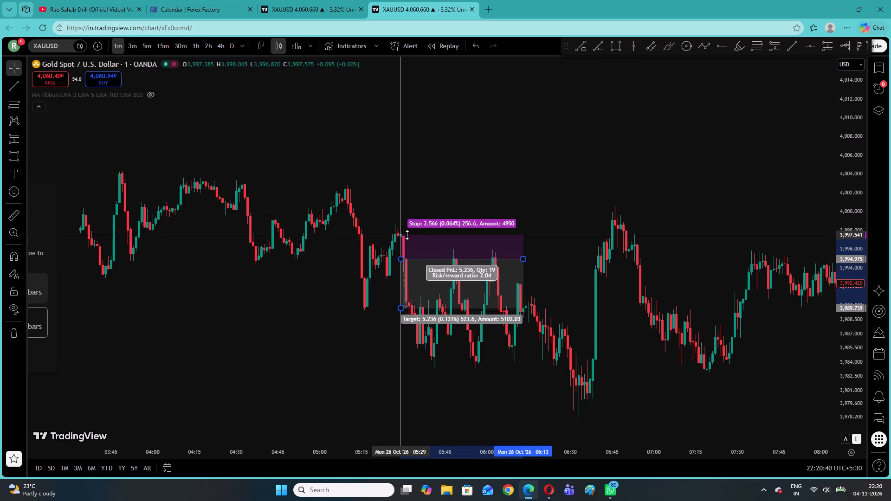
drag(407, 235, 413, 231)
click(432, 208)
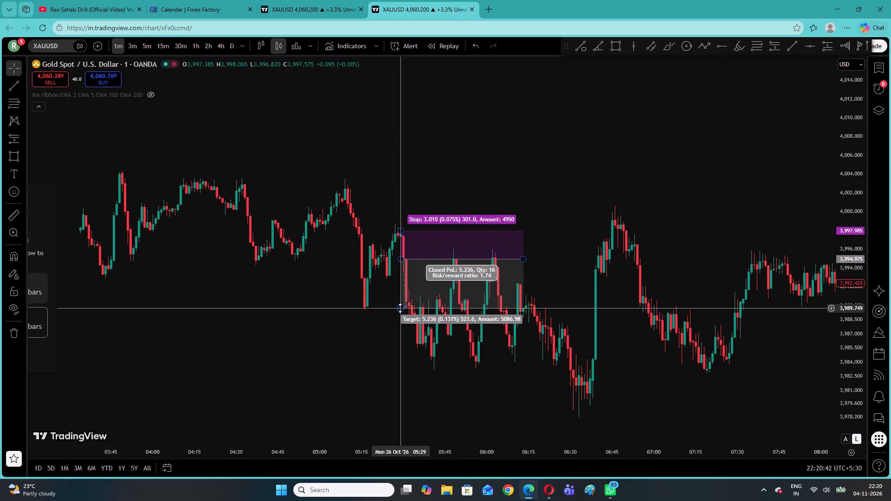
drag(400, 308, 399, 377)
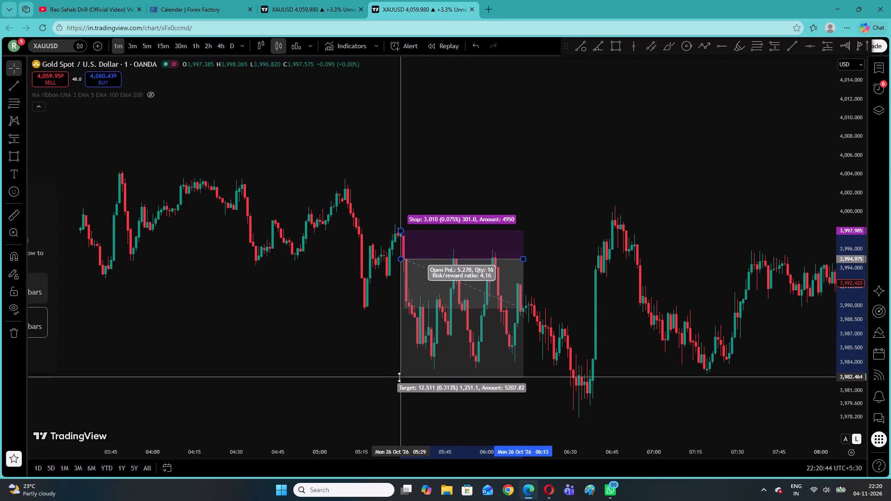
drag(399, 377, 399, 377)
drag(524, 257, 585, 257)
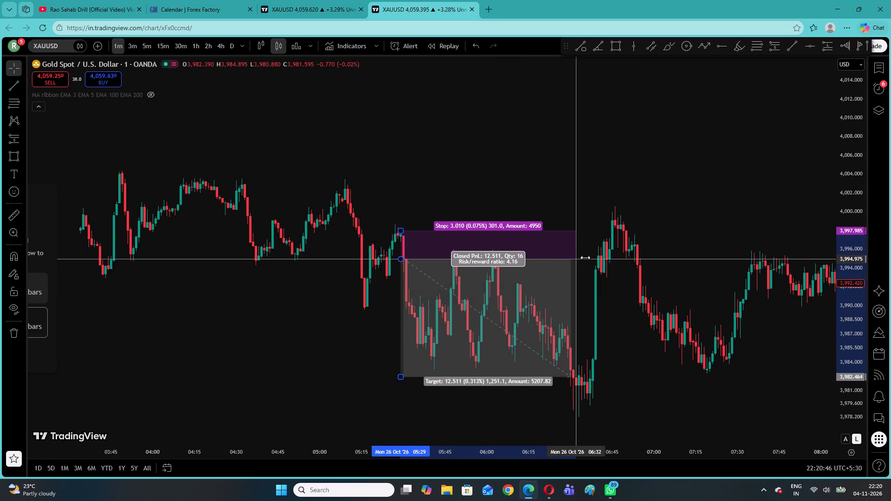
drag(585, 257, 586, 257)
click(528, 207)
Mark a long position at 07:29 on 26 October: entry 3,990.587, stop 3,986.253, target 4,009.158, extended to about 08:44.
drag(524, 186, 503, 199)
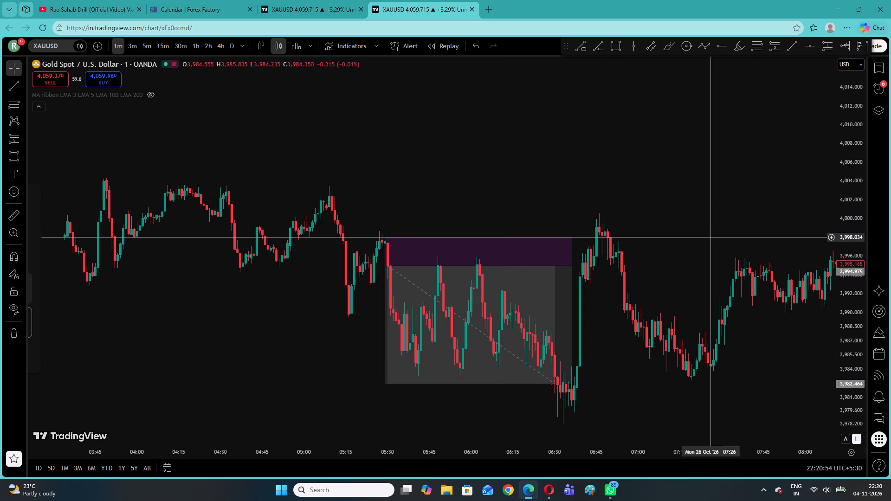
drag(700, 203, 412, 195)
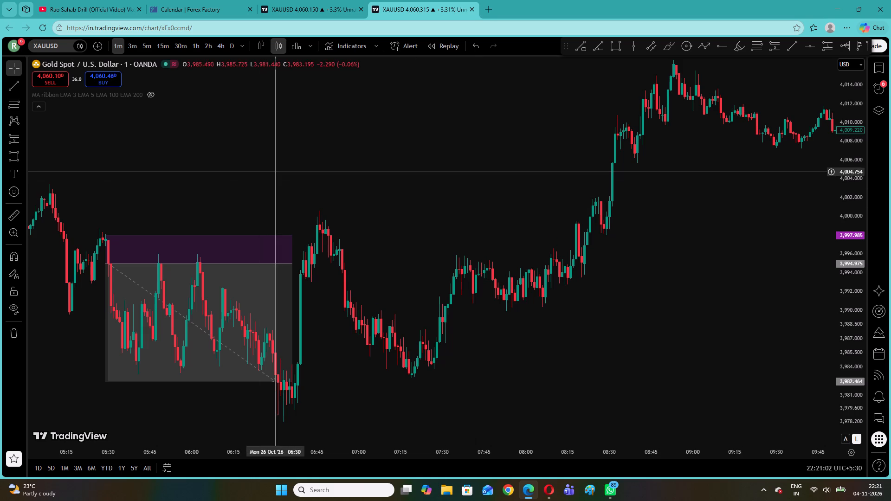
click(23, 137)
click(38, 148)
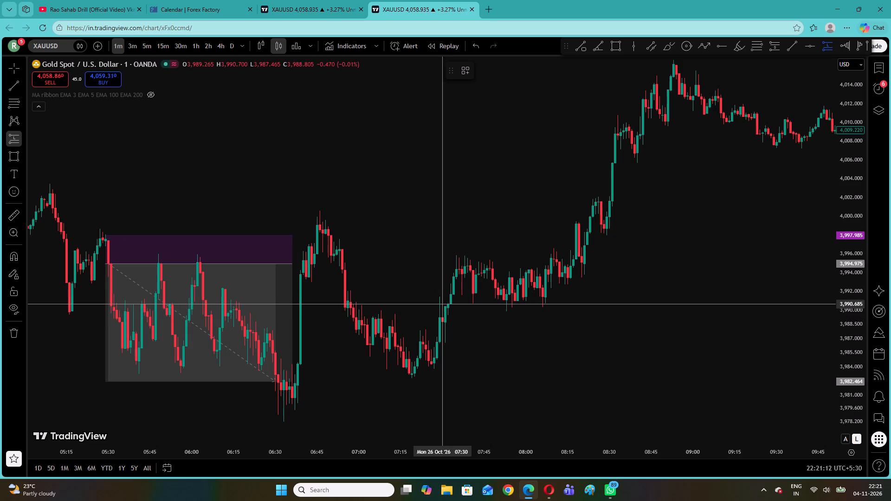
click(440, 305)
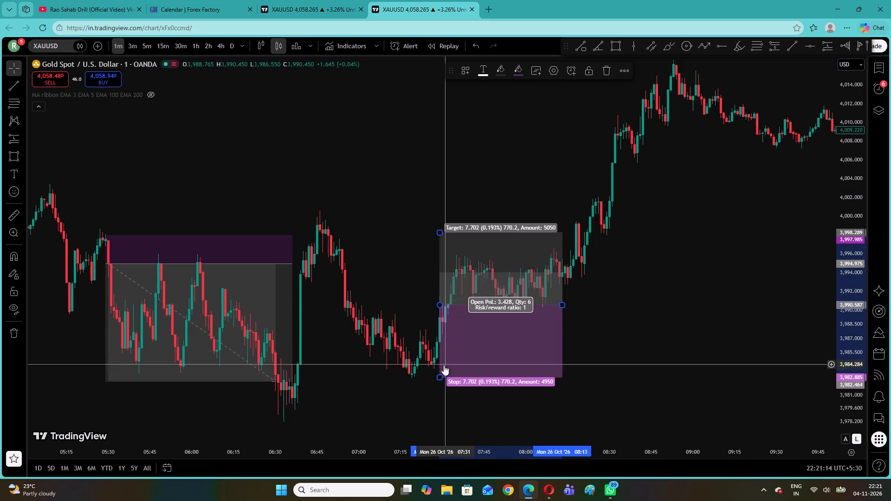
drag(439, 377, 462, 346)
drag(438, 233, 442, 153)
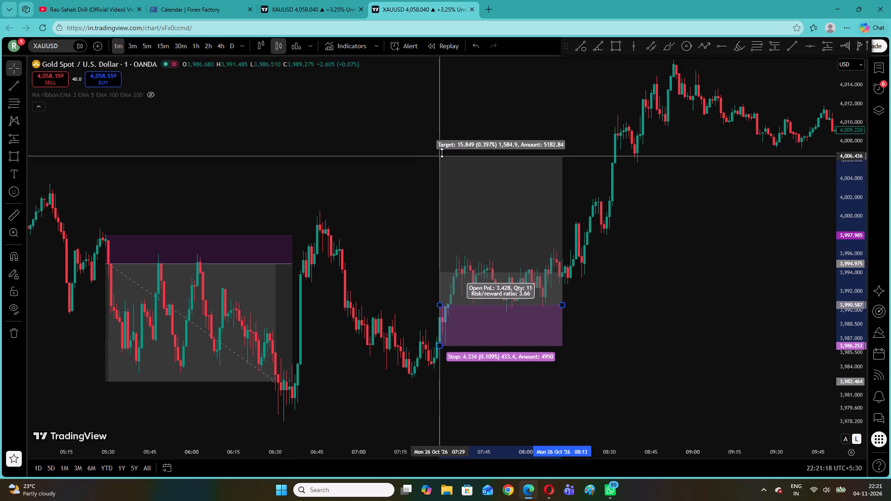
drag(442, 153, 444, 130)
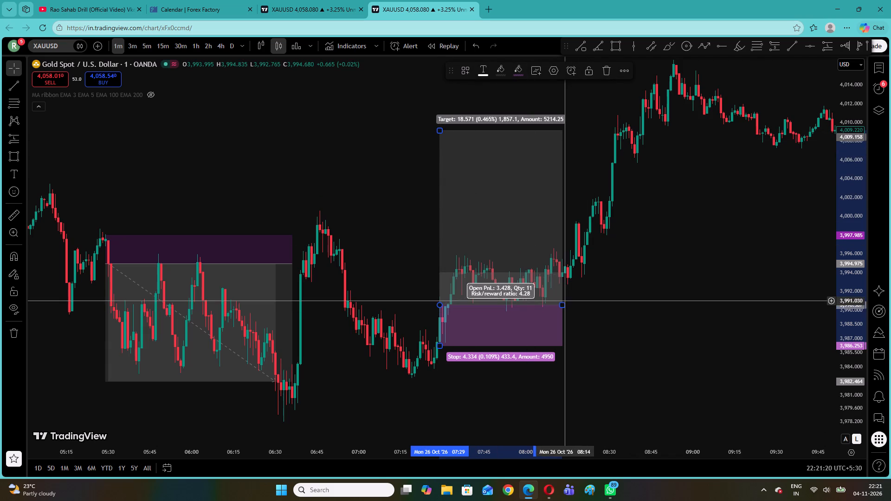
drag(561, 305, 649, 310)
click(691, 292)
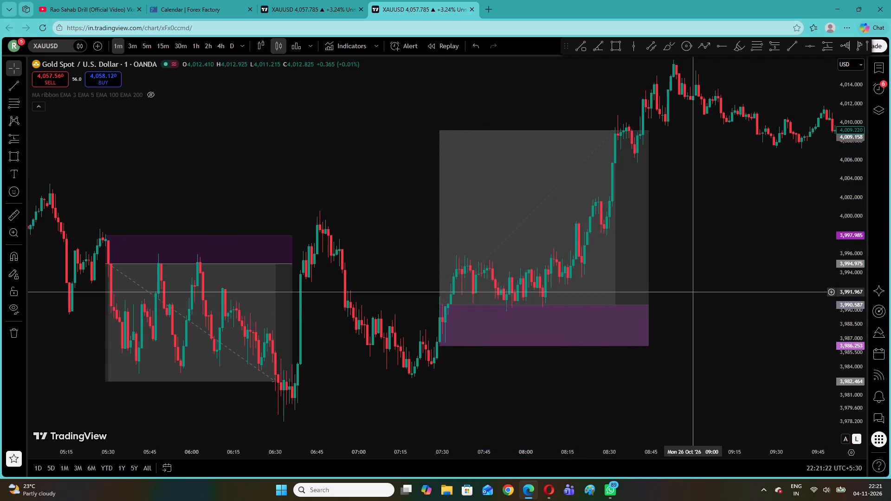
Mark a long position at 09:29 on 26 October, ending at 10:13: entry 4,008.019, stop 4,007.079, target 4,011.981.
drag(714, 293, 418, 354)
drag(461, 302, 629, 263)
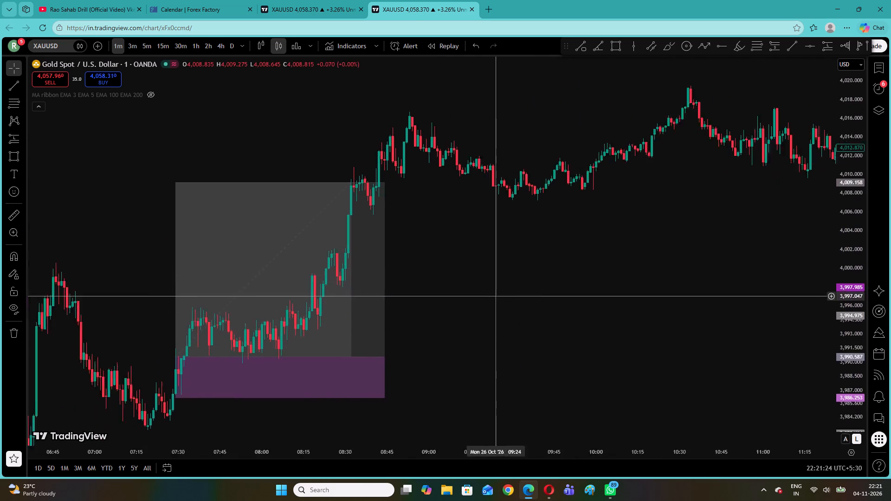
drag(629, 263, 790, 215)
drag(791, 215, 558, 287)
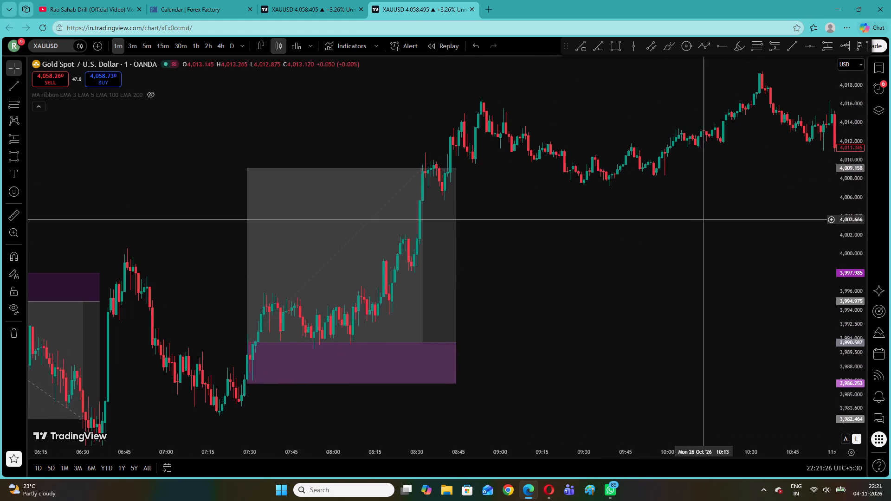
drag(741, 226, 536, 266)
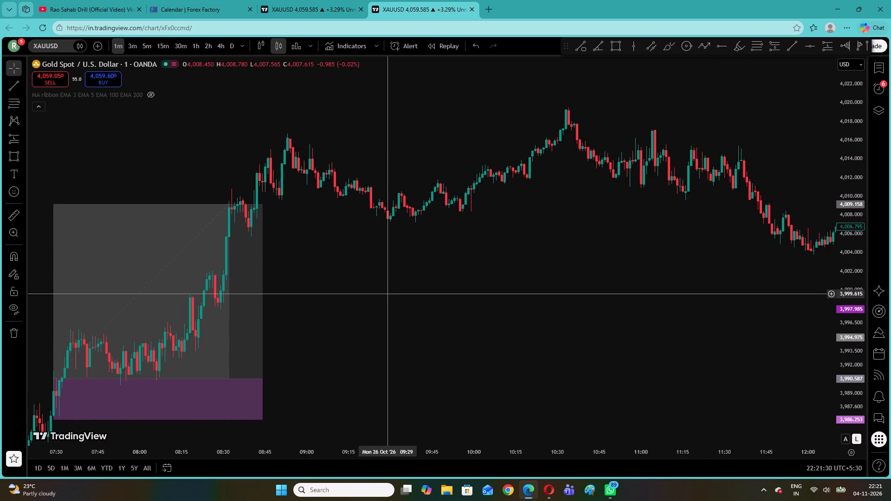
drag(446, 257, 450, 293)
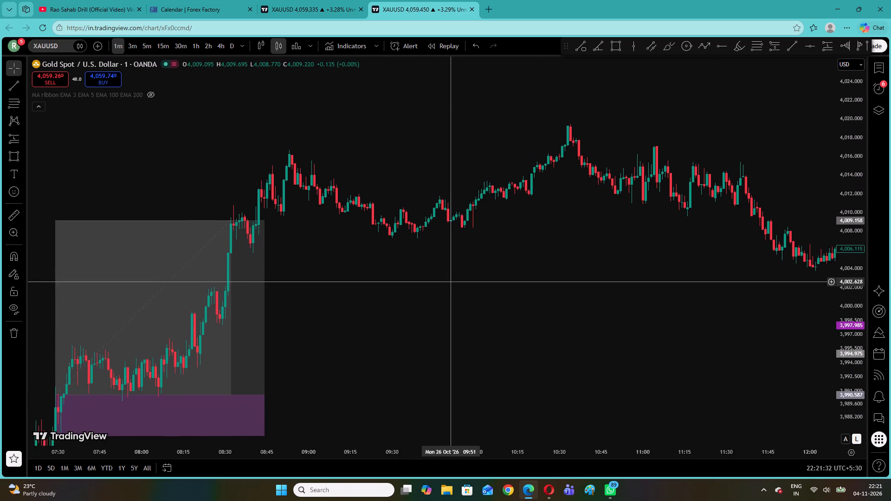
drag(450, 293, 447, 299)
click(23, 141)
click(32, 151)
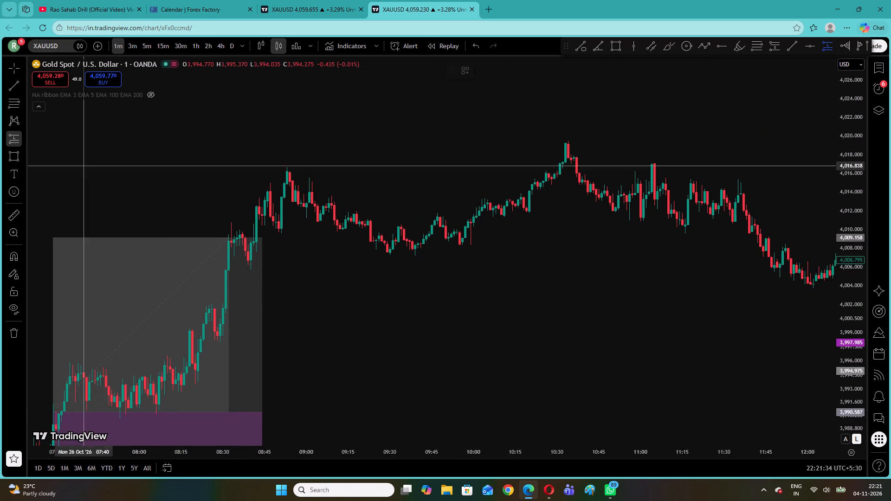
click(384, 250)
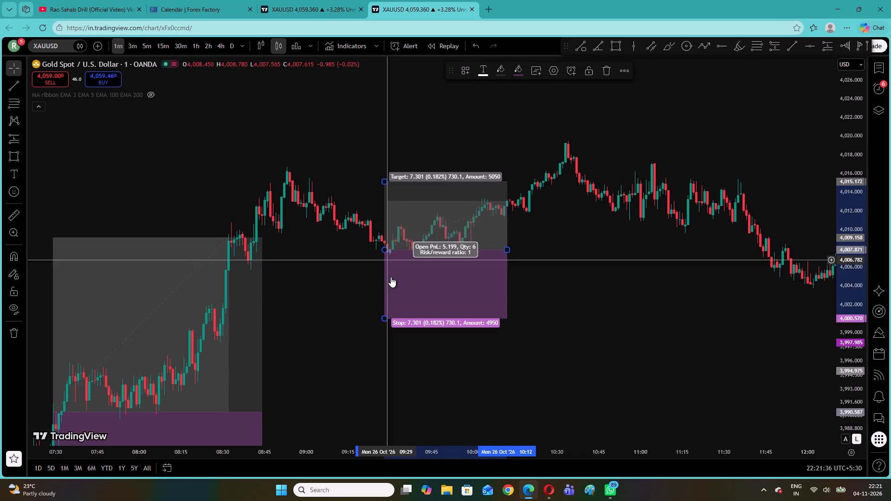
click(388, 319)
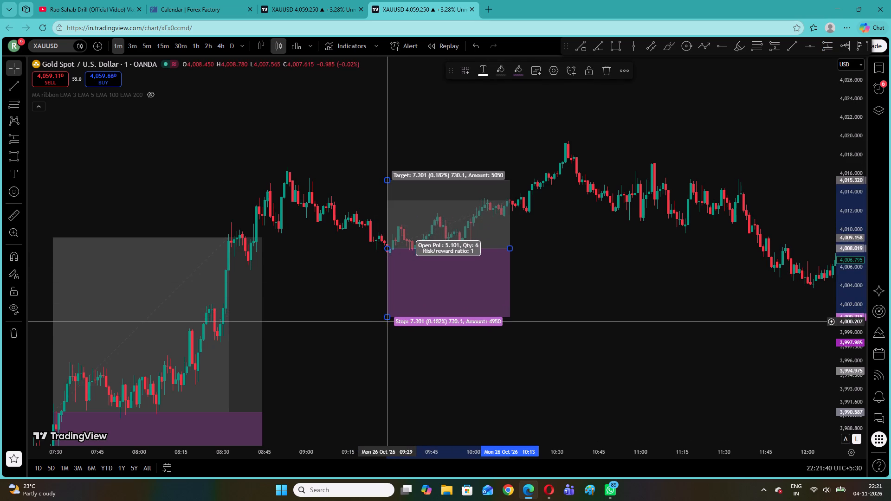
drag(388, 316, 428, 257)
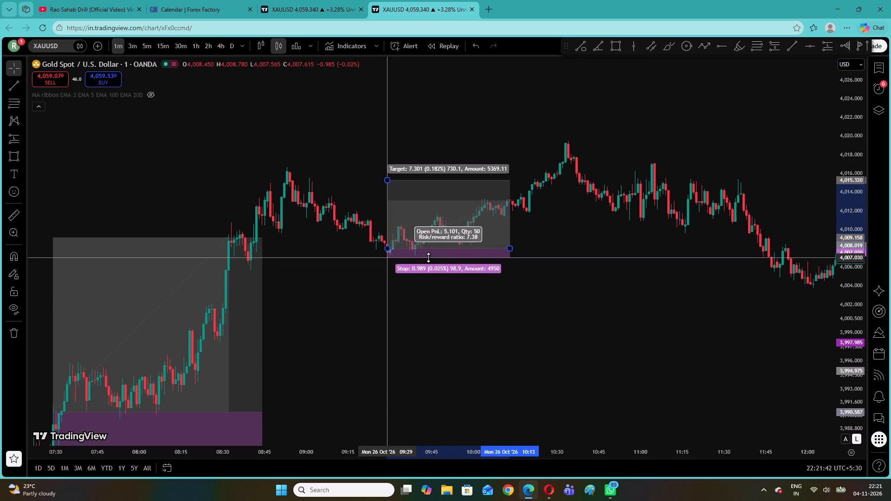
drag(428, 257, 428, 257)
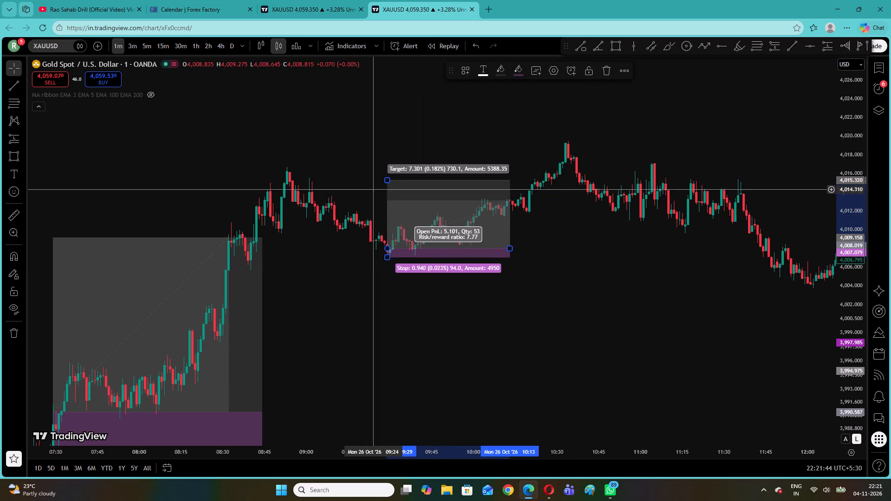
drag(387, 180, 395, 207)
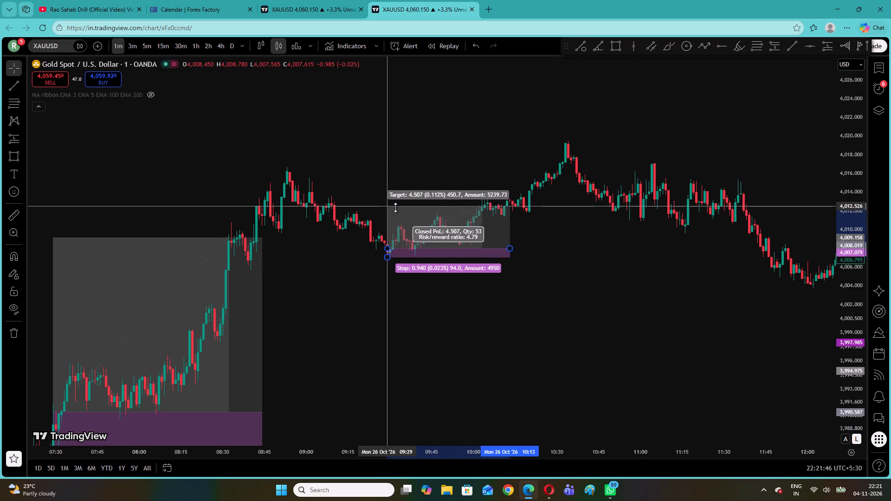
drag(395, 207, 395, 211)
click(389, 187)
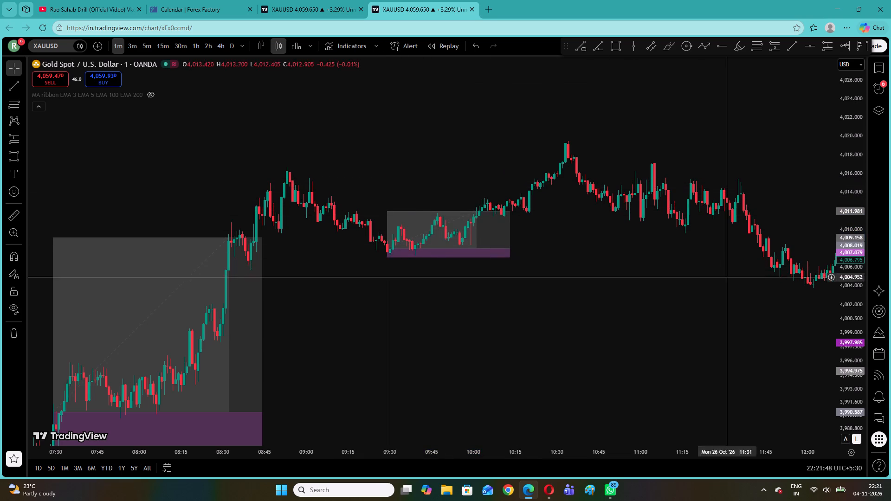
Stretch the price scale so the candles appear taller, and examine 26 October from about 10:15 to 13:45.
drag(849, 309, 832, 198)
drag(688, 191, 647, 220)
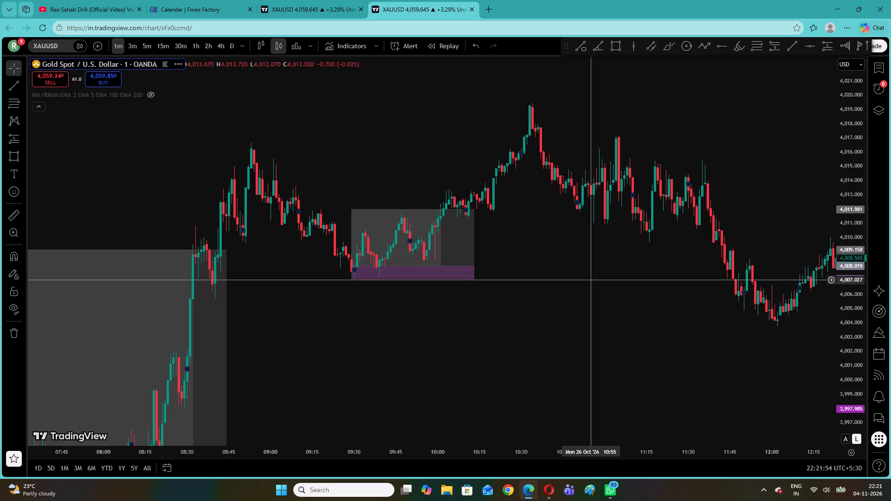
drag(859, 299, 852, 209)
drag(596, 194, 596, 200)
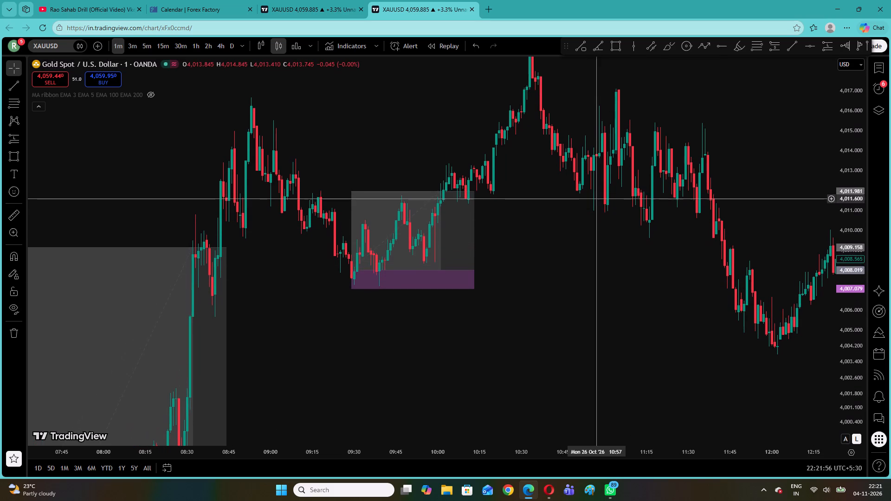
drag(596, 200, 596, 201)
drag(567, 218, 569, 234)
drag(738, 113, 702, 158)
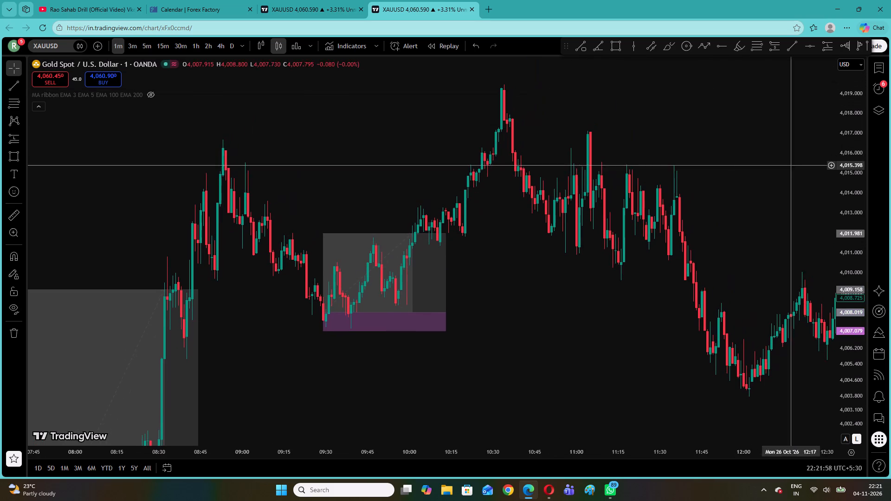
drag(849, 144, 846, 183)
drag(732, 153, 718, 163)
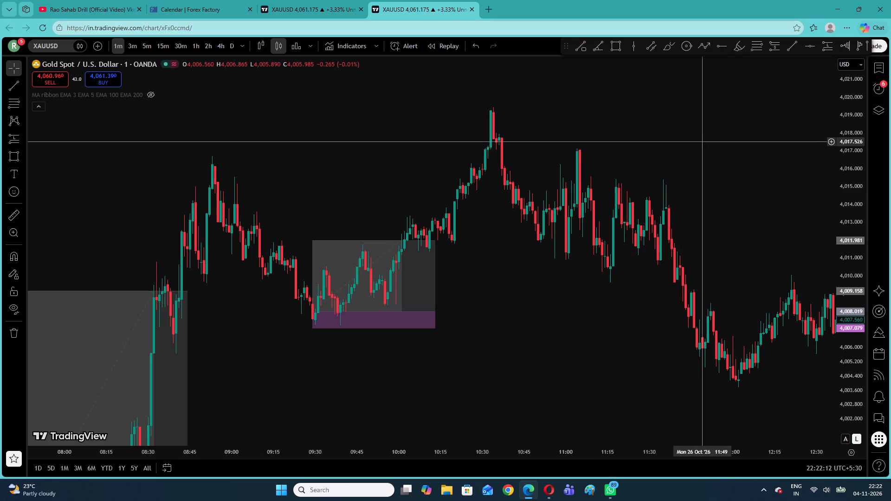
drag(701, 142, 555, 130)
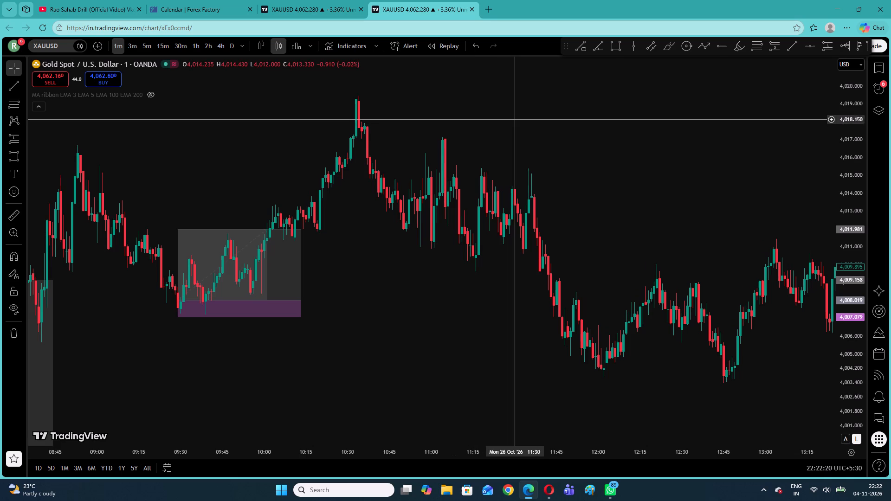
drag(581, 159, 490, 167)
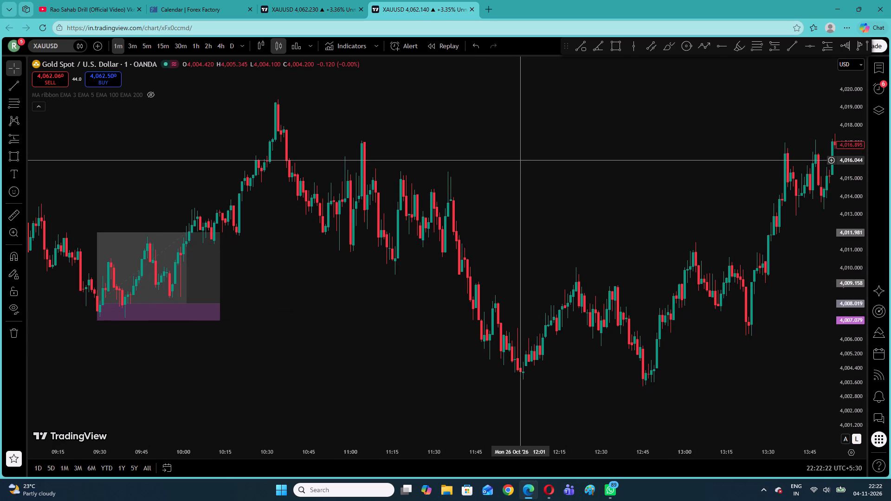
Mark a short position at 11:28 on 26 October, ending at 12:12: entry 4,013.213, stop 4,015.447, target 4,004.212.
click(21, 138)
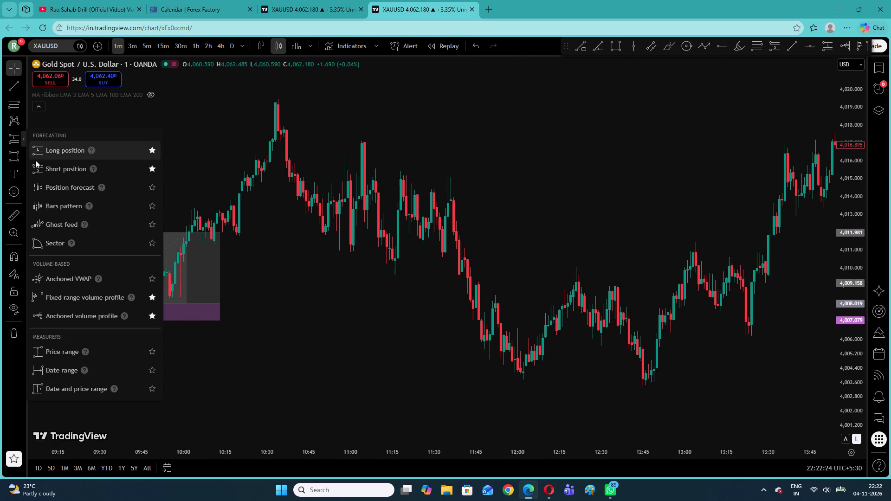
click(42, 167)
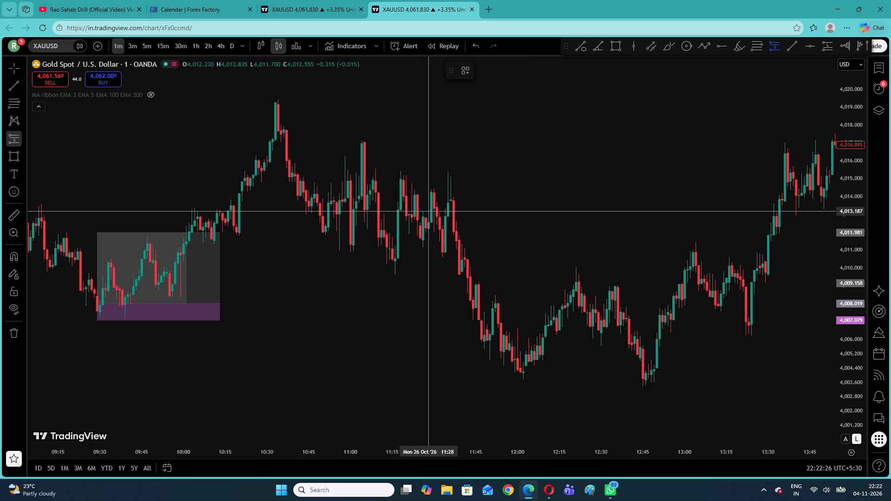
click(427, 211)
drag(430, 154, 436, 173)
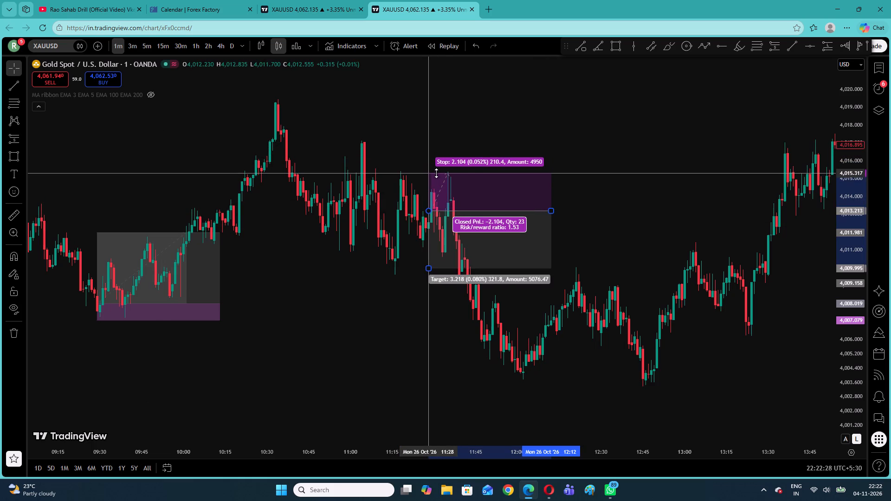
drag(436, 173, 439, 184)
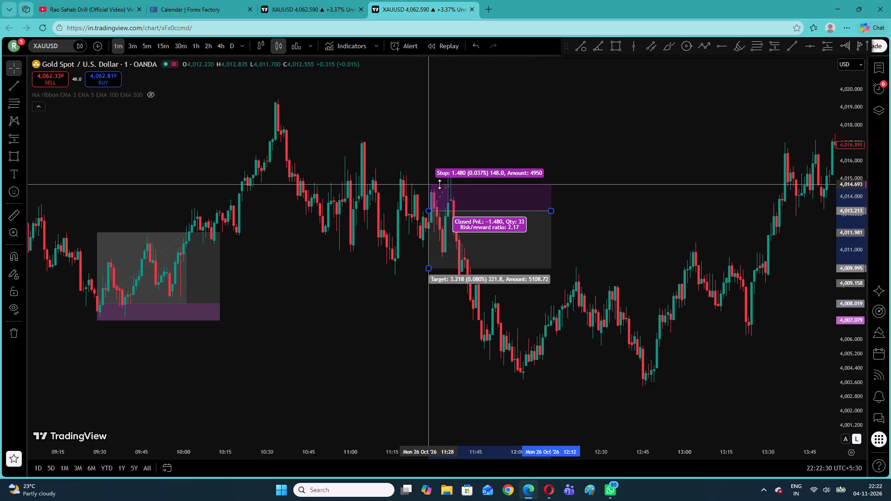
drag(439, 184, 440, 171)
drag(430, 269, 431, 320)
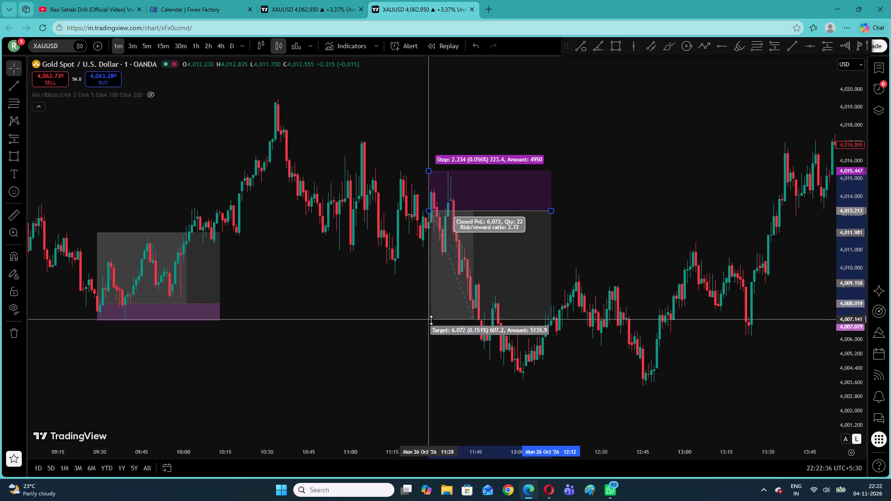
drag(431, 320, 439, 343)
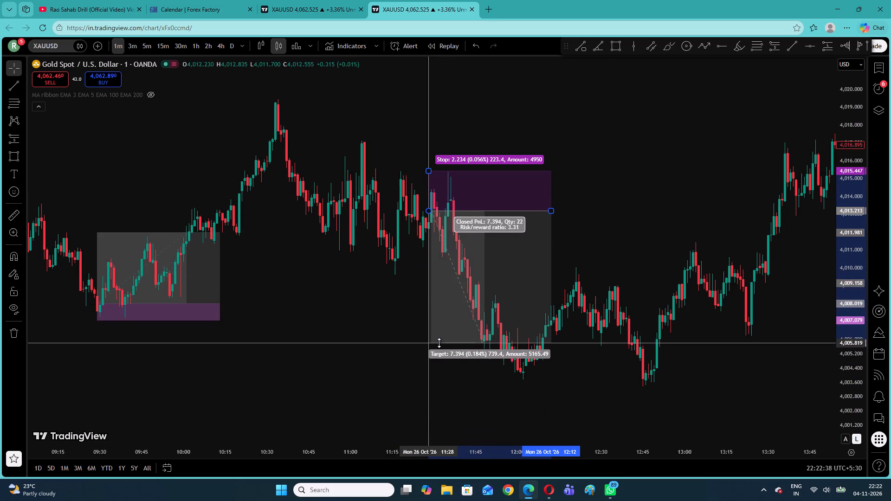
drag(439, 343, 438, 354)
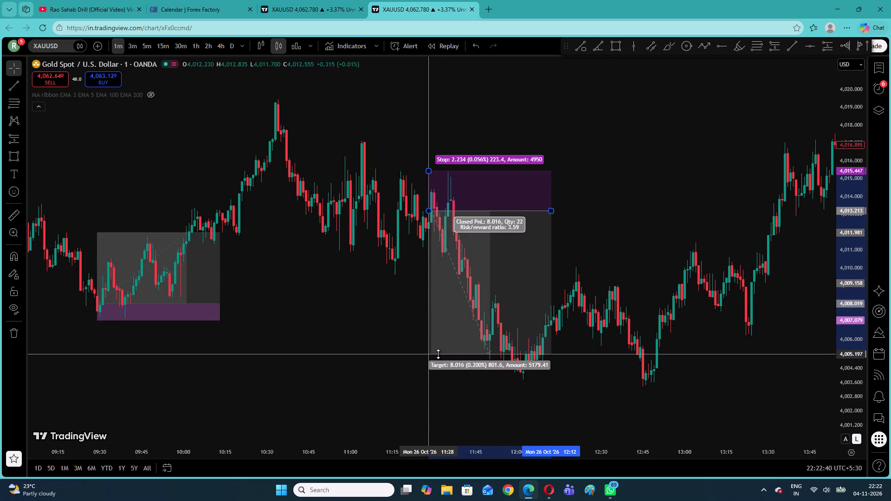
drag(438, 354, 439, 364)
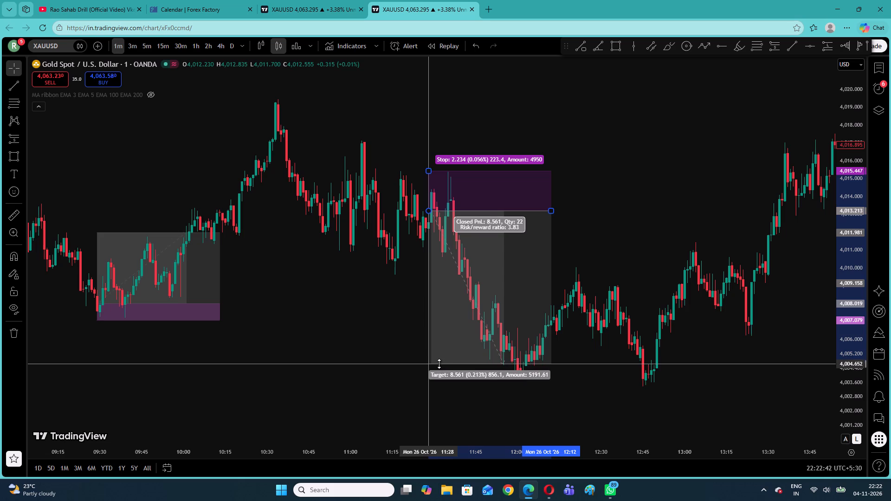
drag(439, 364, 440, 372)
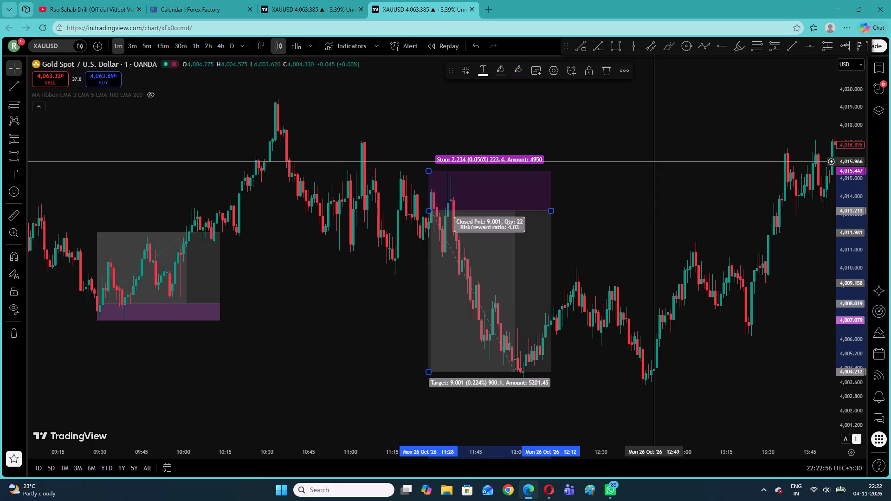
click(587, 164)
Mark a long position at 13:28 on 26 October: entry 4,011.785, stop 4,009.501, target 4,021.609, extended to about 14:36.
drag(664, 142, 463, 188)
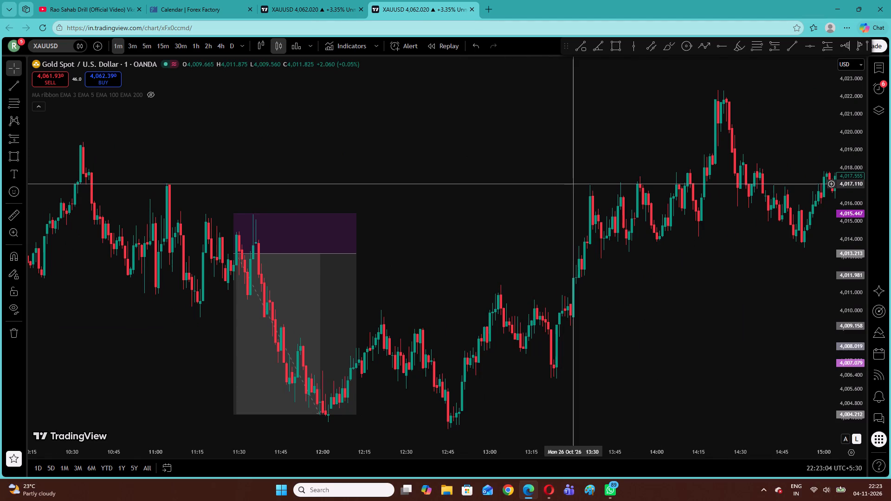
drag(562, 187, 353, 214)
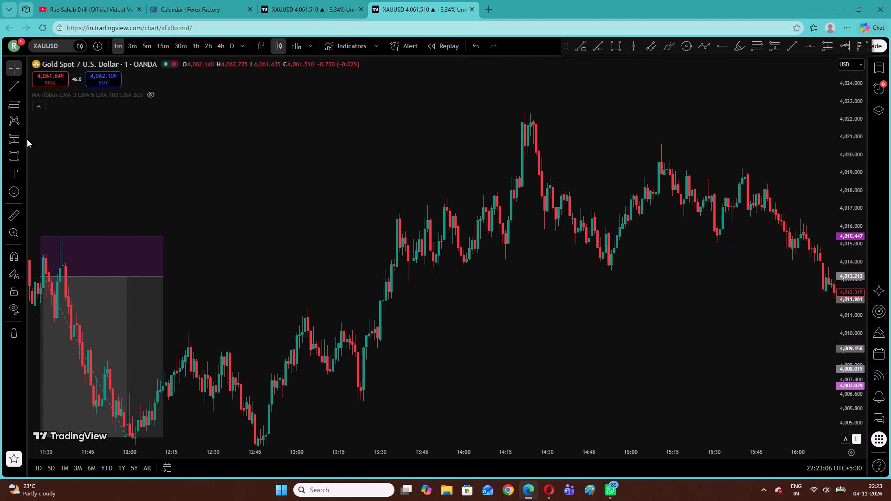
click(25, 139)
click(36, 147)
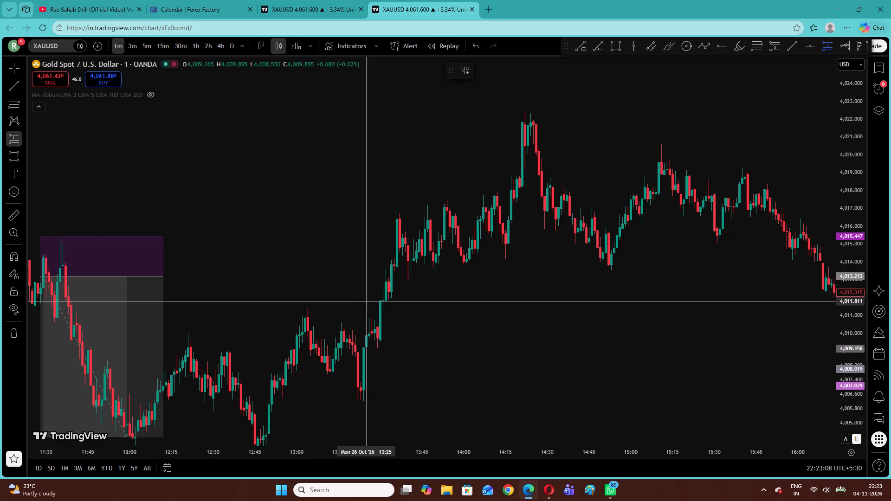
click(376, 302)
drag(372, 369, 398, 344)
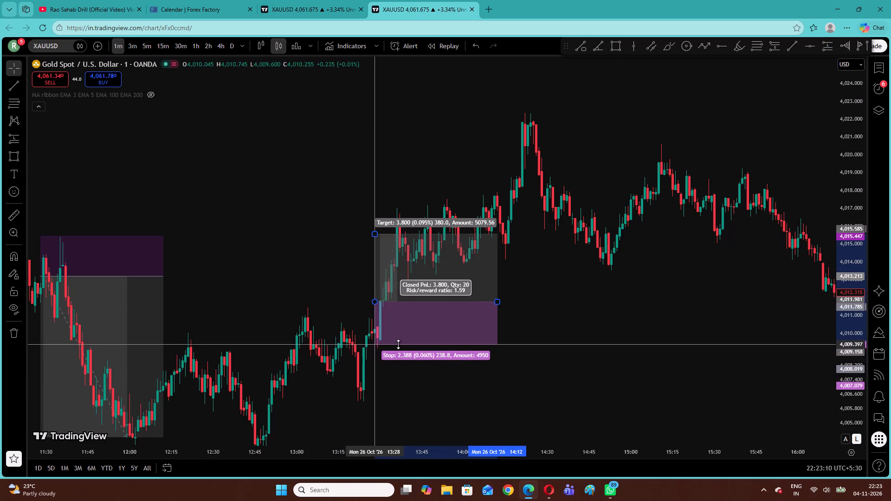
drag(398, 344, 400, 342)
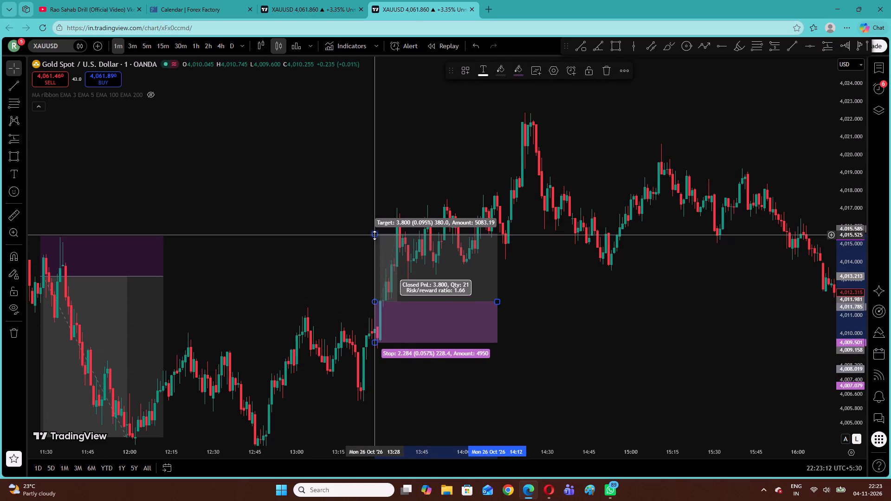
drag(374, 235, 376, 126)
click(303, 148)
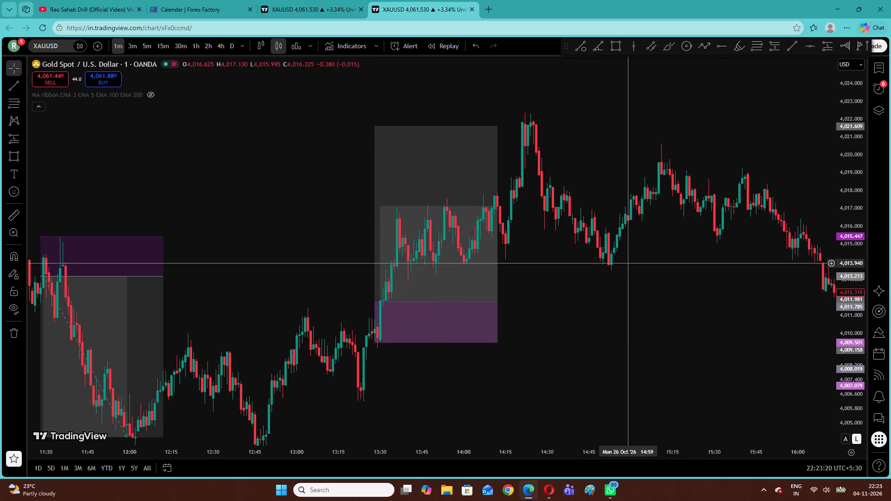
drag(495, 302, 564, 301)
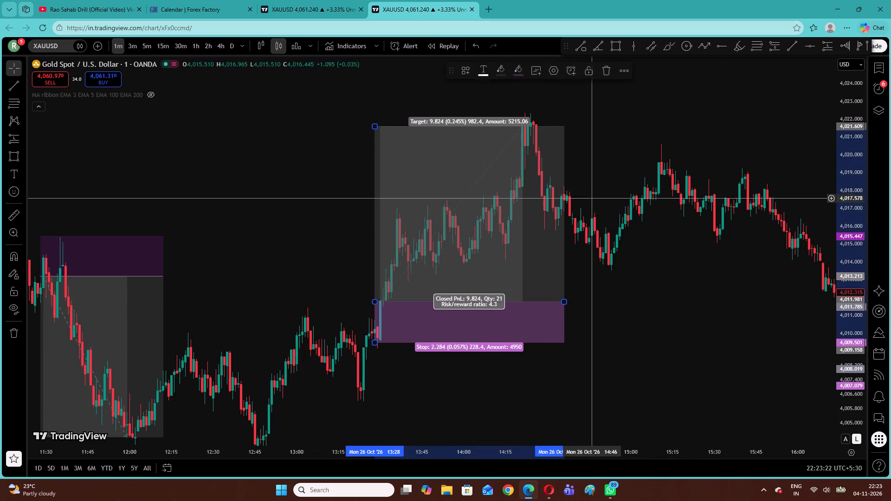
click(594, 196)
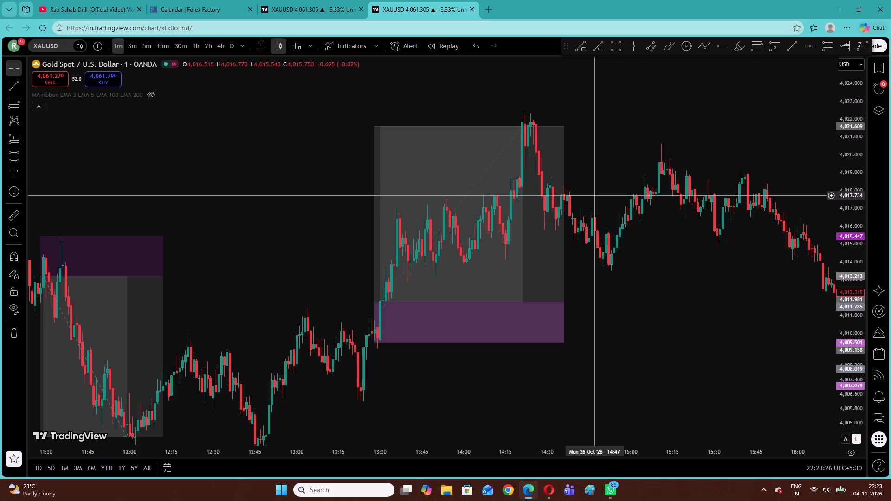
Mark a short position at 15:28 on 26 October, ending at 16:12: entry 4,015.845, stop 4,018.138, target 4,012.019.
drag(837, 235, 834, 250)
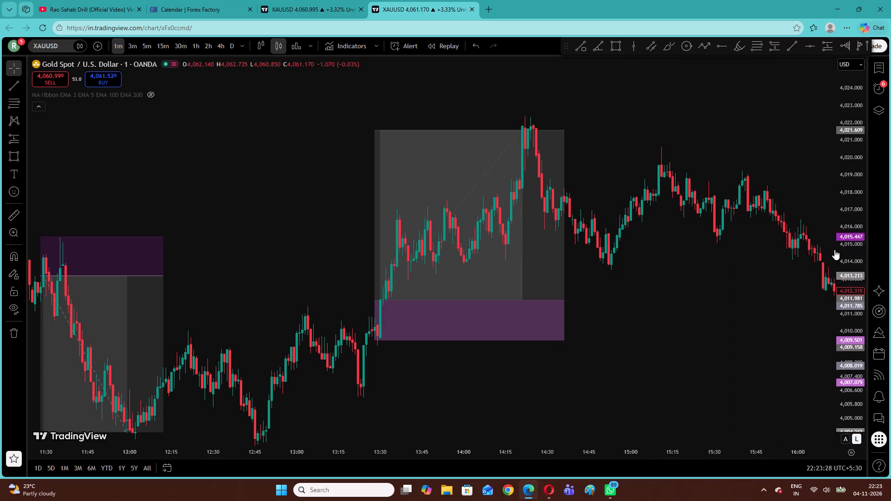
drag(834, 250, 833, 252)
drag(768, 258, 761, 261)
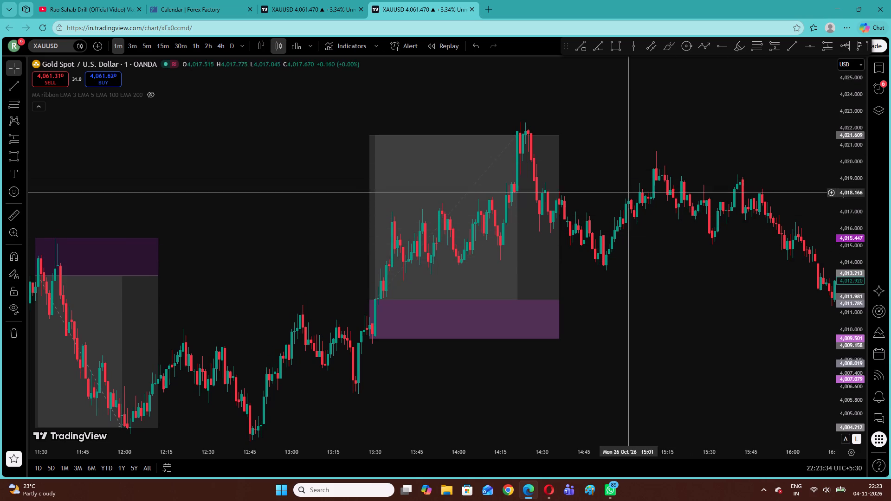
drag(686, 199, 497, 197)
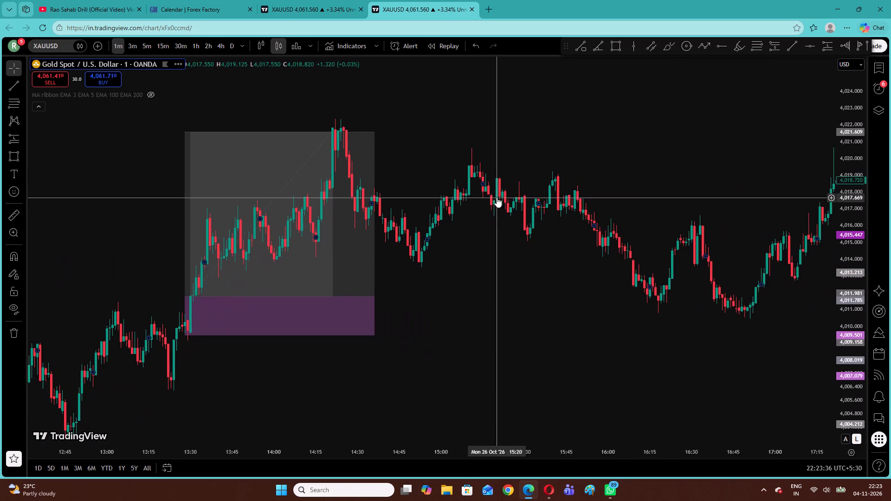
drag(497, 197, 497, 198)
click(432, 172)
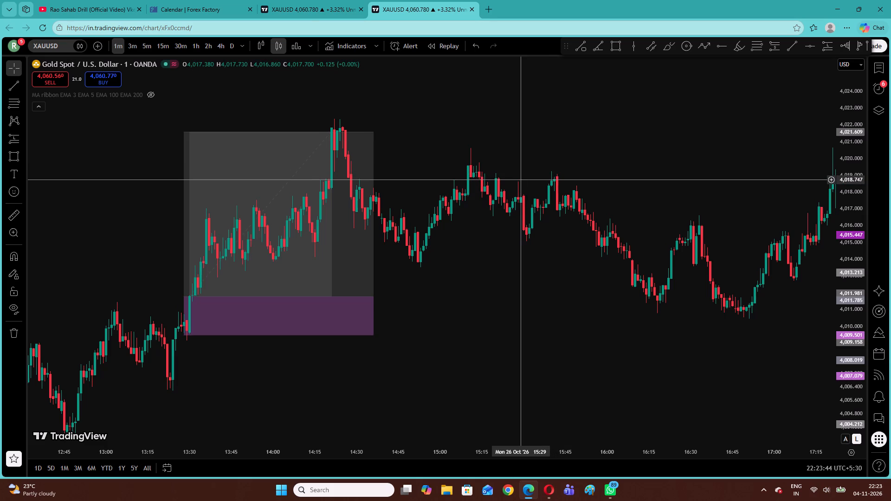
click(544, 160)
drag(544, 160, 420, 186)
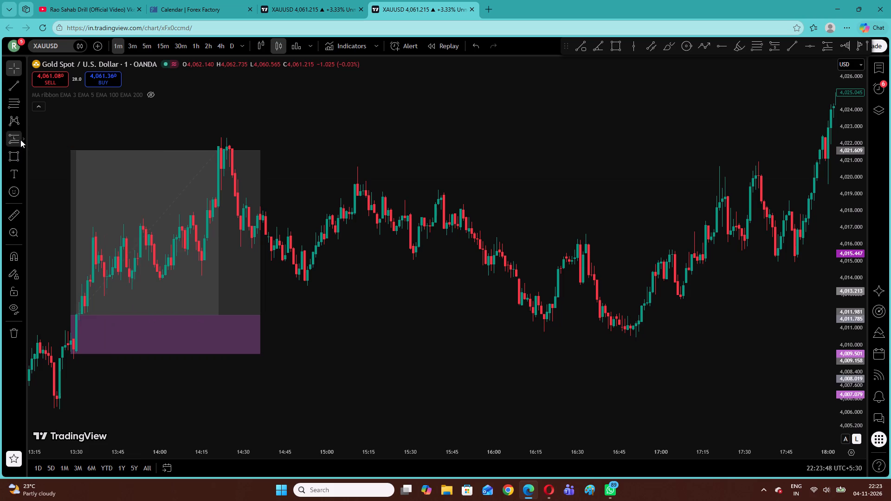
click(23, 136)
click(44, 169)
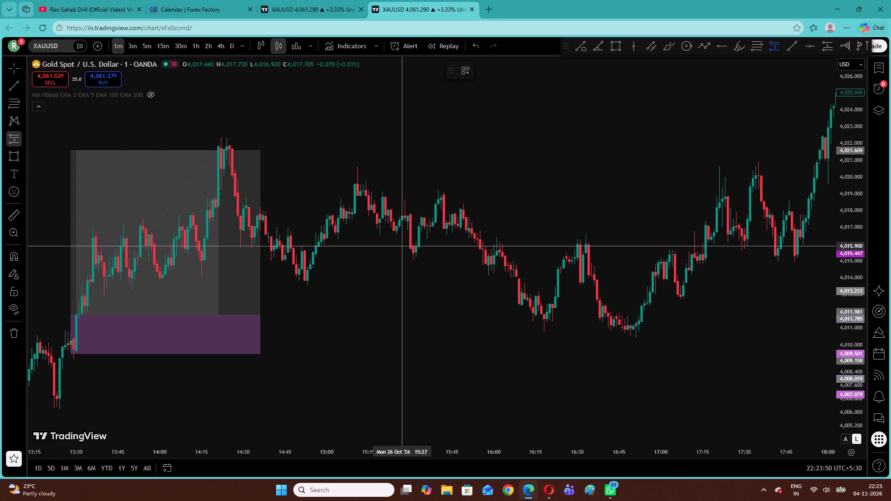
click(404, 247)
drag(407, 183, 407, 189)
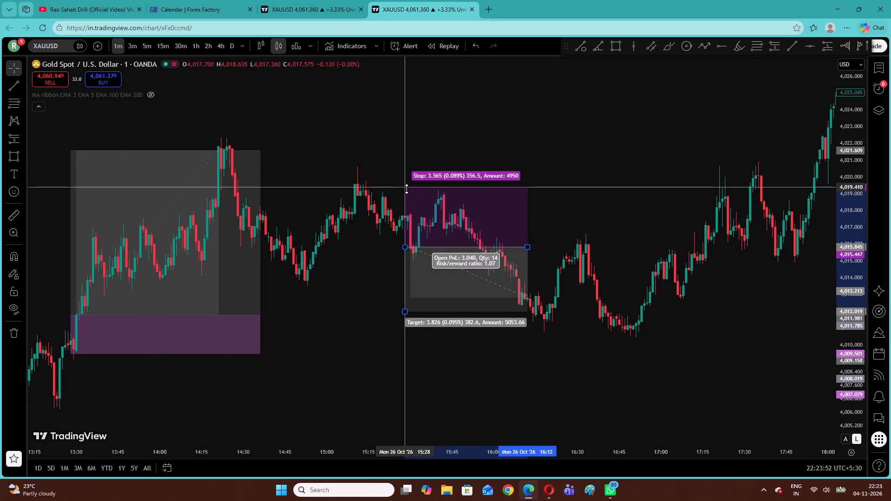
drag(407, 189, 406, 188)
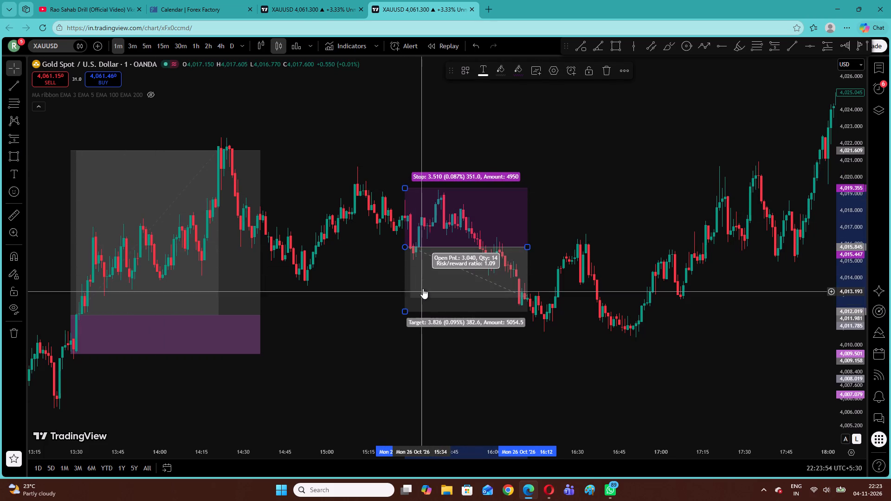
drag(404, 189, 407, 208)
click(413, 175)
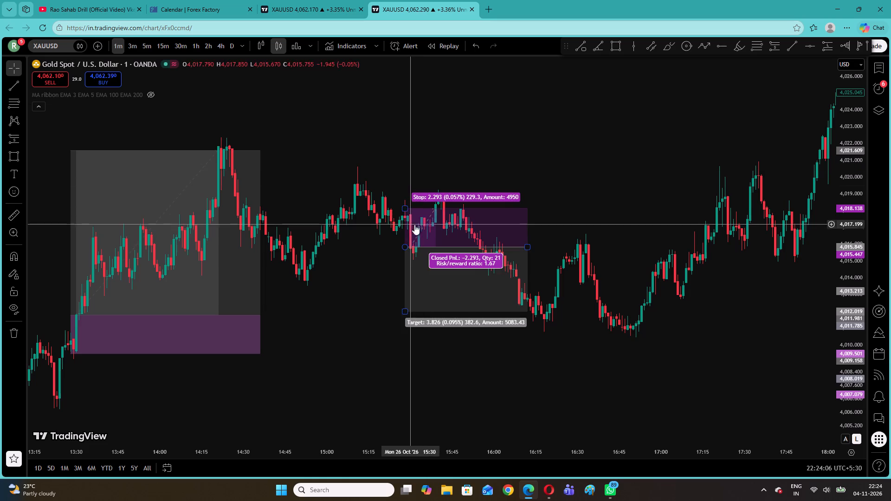
Mark a long position at 17:29 on 26 October, ending at 17:53: entry 4,017.475, stop 4,015.568, target 4,025.416.
drag(690, 148, 433, 194)
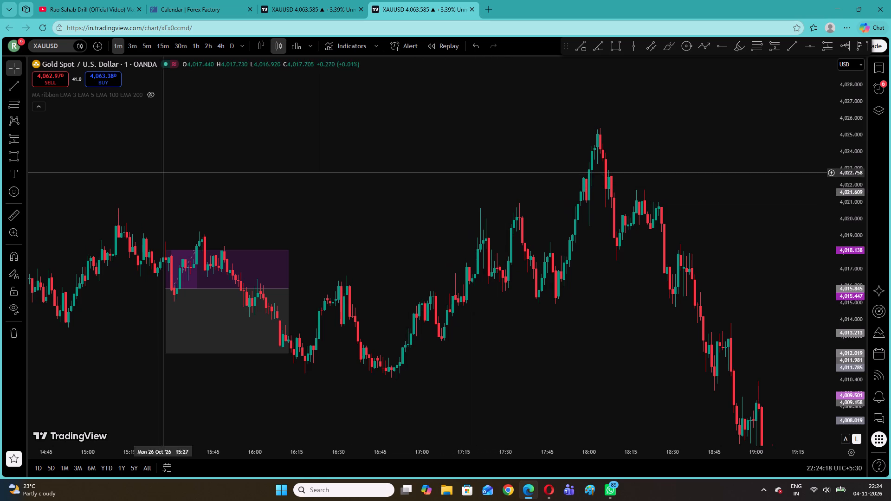
click(24, 136)
click(46, 155)
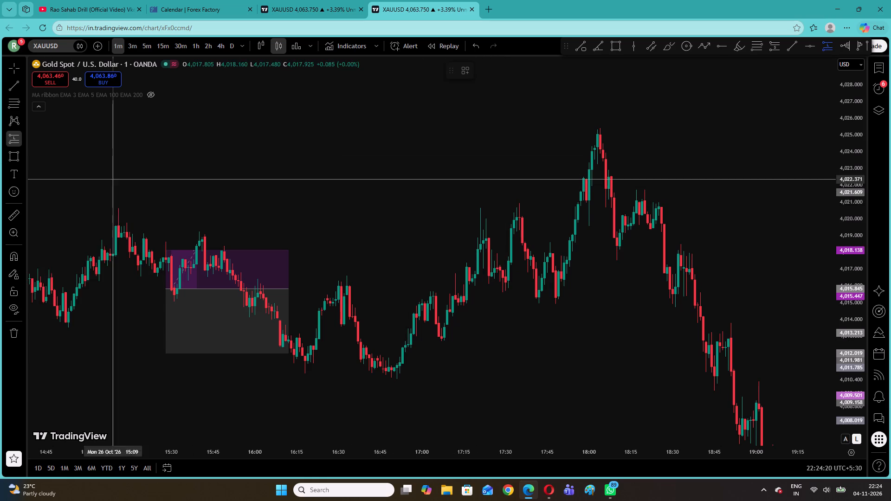
click(503, 261)
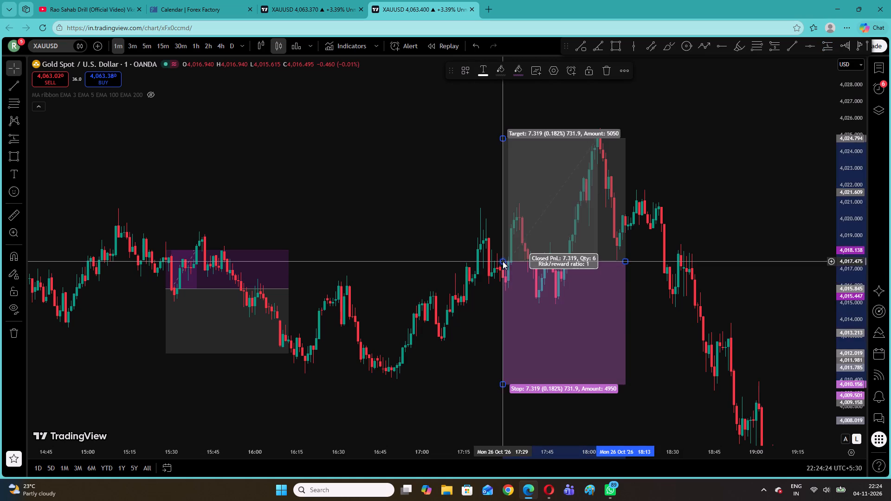
drag(502, 385, 521, 297)
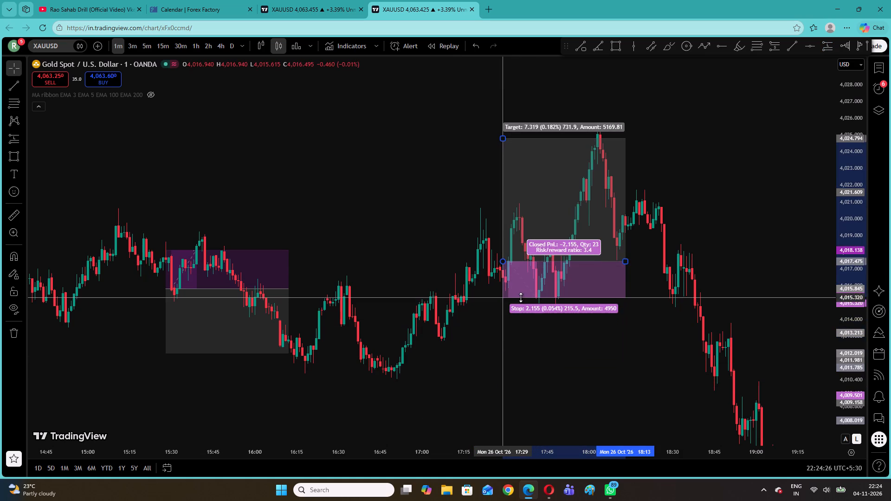
drag(521, 297, 523, 293)
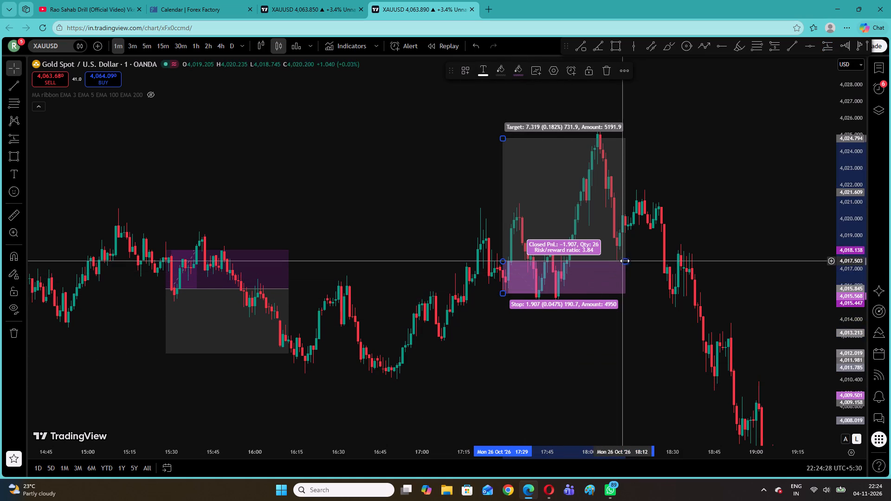
drag(626, 261, 569, 278)
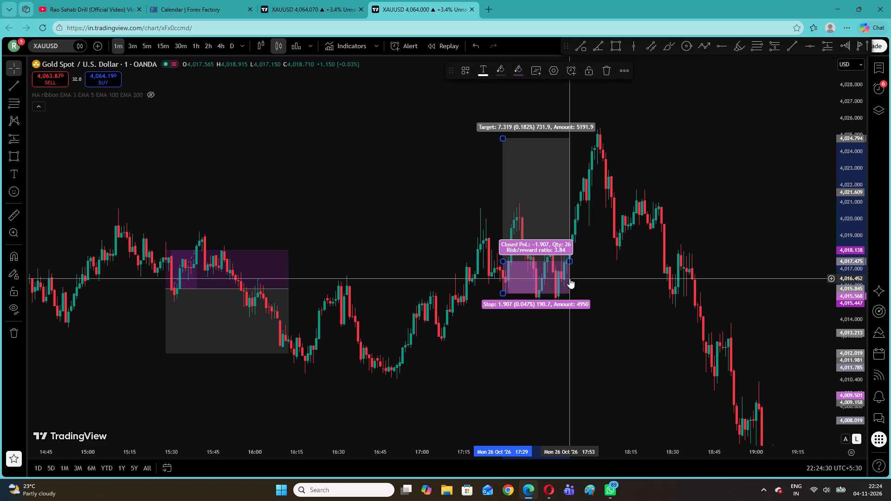
drag(504, 137, 504, 128)
click(437, 168)
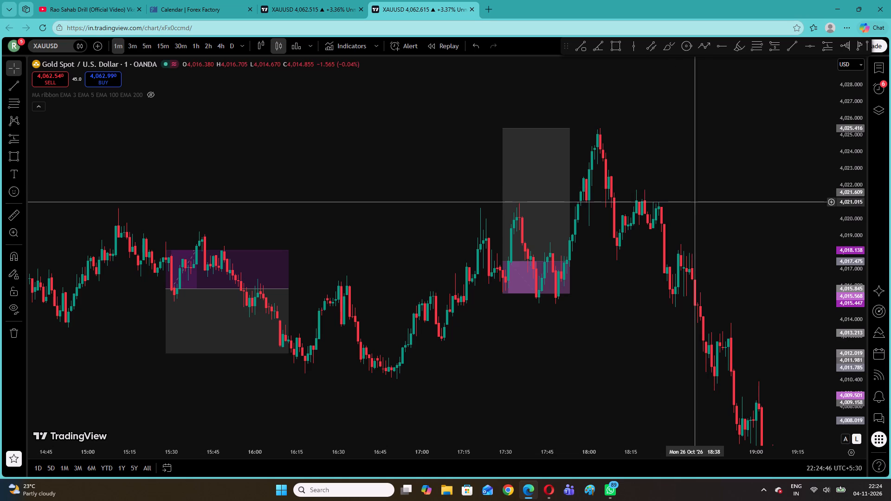
Tighten the stop of the 11:28 short position on 26 October to 4,014.574.
drag(285, 170, 736, 161)
drag(517, 188, 705, 99)
drag(309, 193, 670, 174)
drag(458, 147, 568, 142)
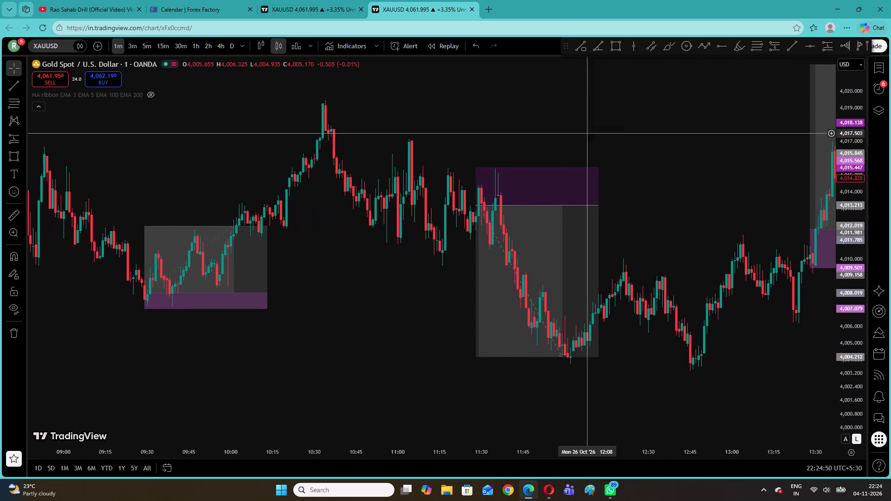
drag(647, 136, 358, 160)
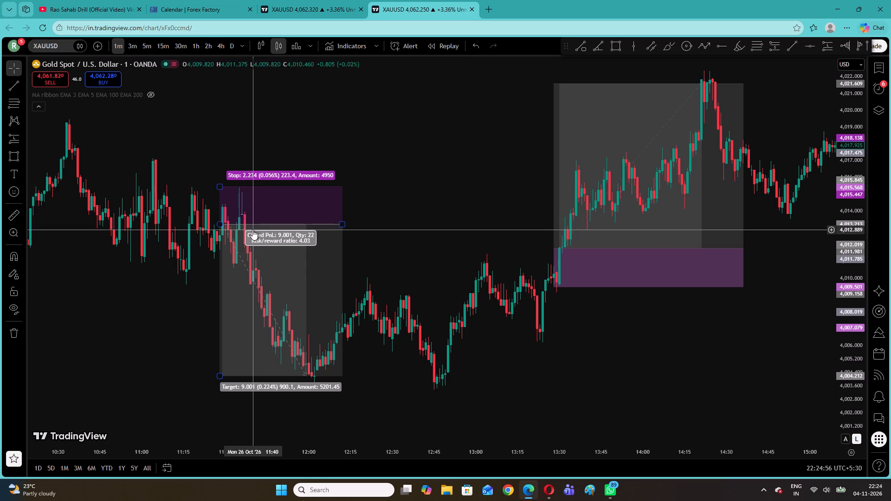
drag(298, 149, 294, 150)
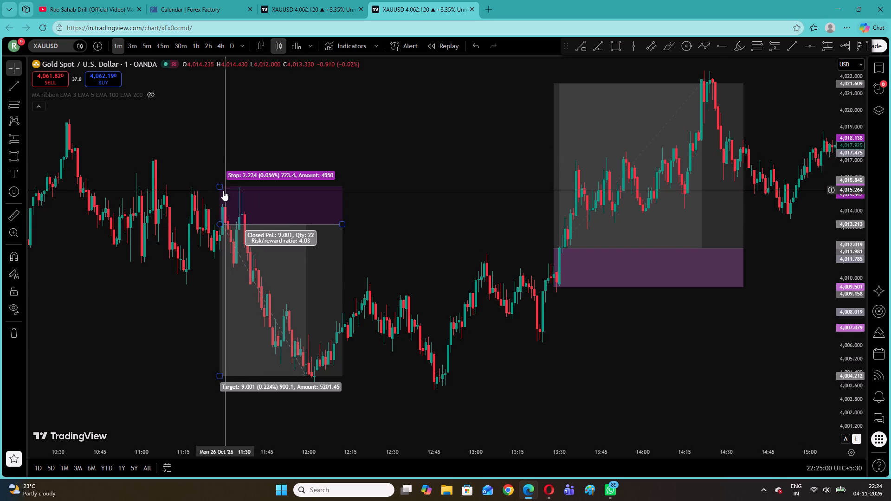
drag(220, 188, 224, 201)
click(226, 179)
Review the marked setups and price action on 26 October, going back to about 05:00 and forward to about 20:30.
drag(229, 176, 597, 168)
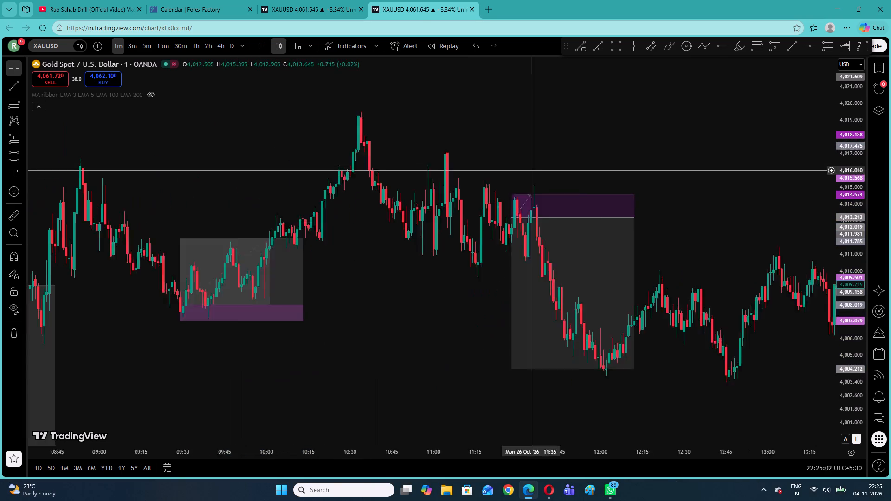
drag(597, 168, 605, 167)
drag(292, 174, 575, 119)
drag(469, 280, 550, 88)
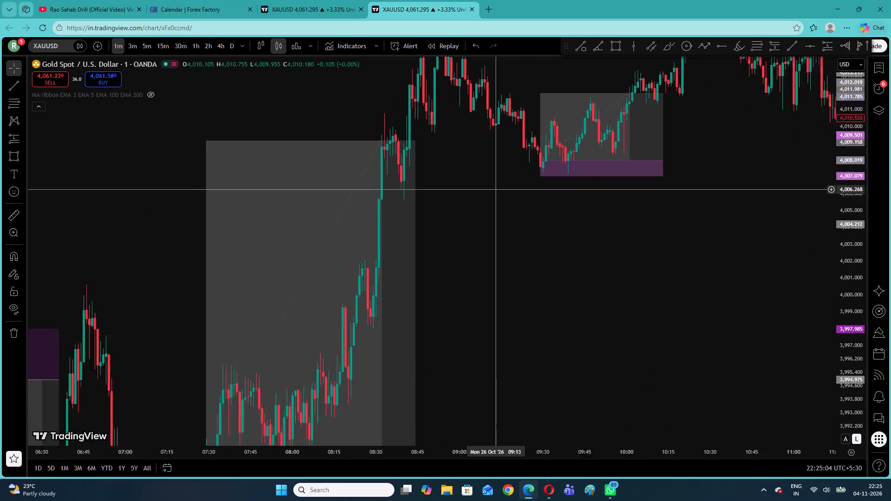
drag(550, 88, 573, 43)
drag(534, 230, 754, 196)
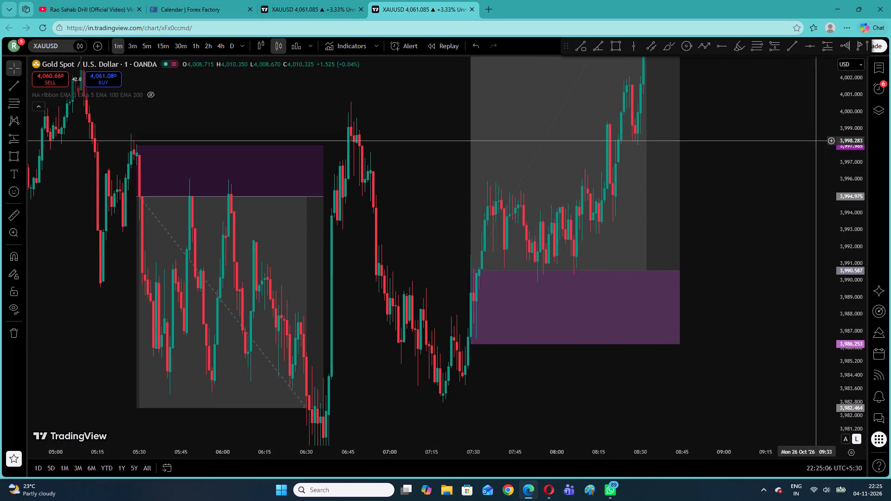
drag(796, 151, 634, 309)
drag(703, 206, 510, 296)
drag(696, 191, 408, 250)
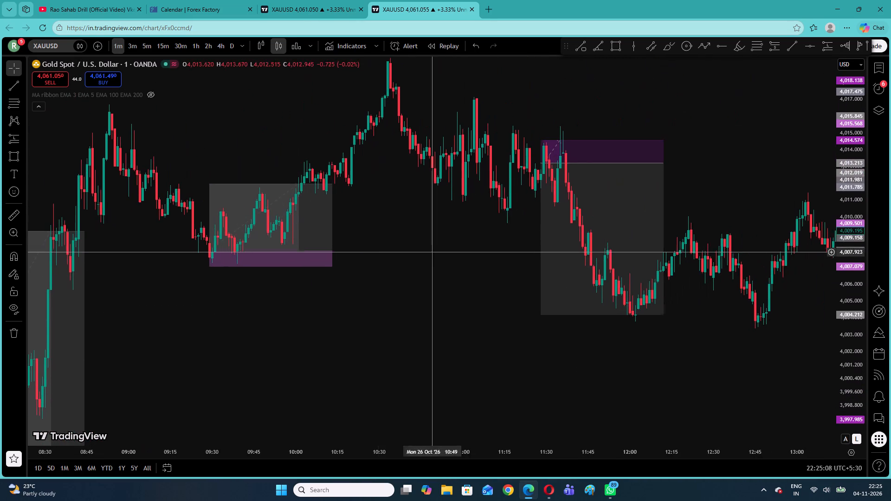
drag(720, 177, 361, 180)
drag(441, 149, 317, 221)
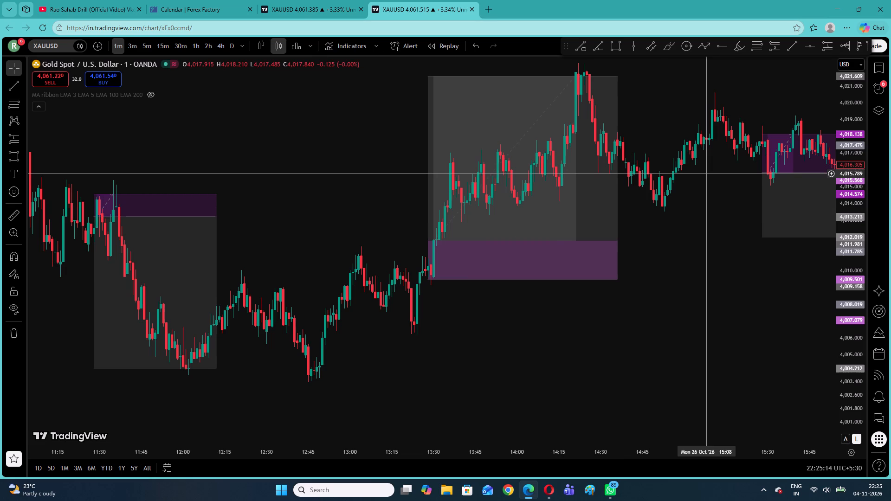
drag(727, 200, 723, 202)
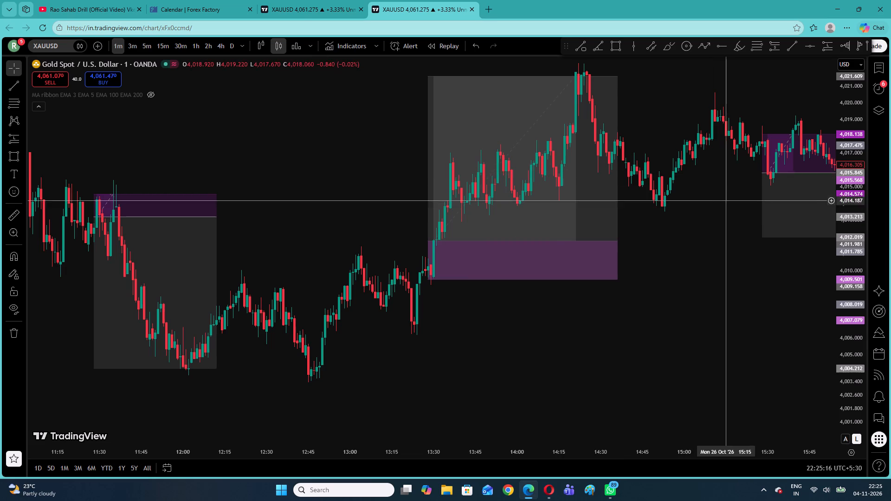
drag(723, 202, 437, 243)
drag(653, 151, 345, 152)
drag(443, 118, 424, 143)
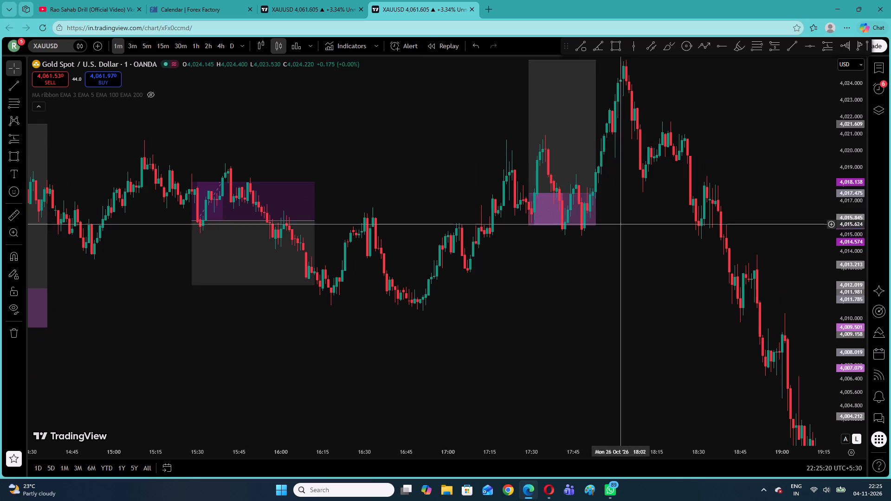
drag(641, 149, 526, 296)
drag(575, 185, 458, 128)
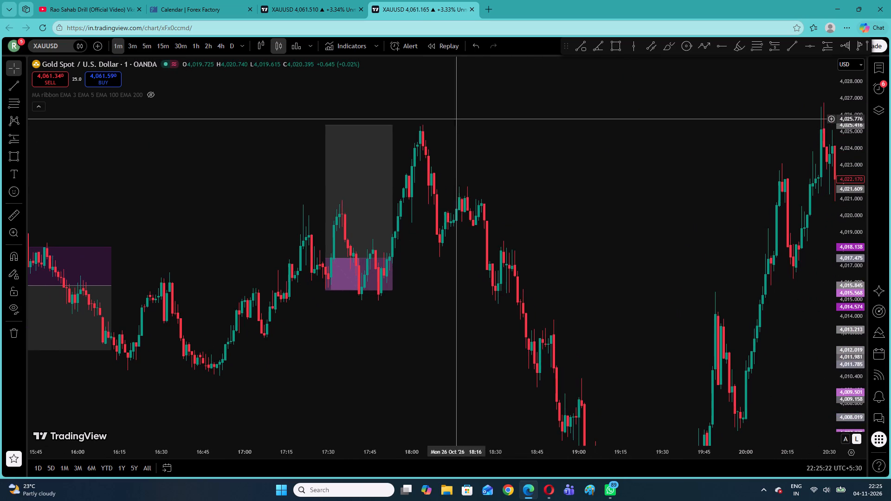
Mark a long position at 19:28 on 26 October, ending at 20:12: entry 3,997.643, stop 3,993.085, target 4,016.233.
drag(848, 244, 845, 306)
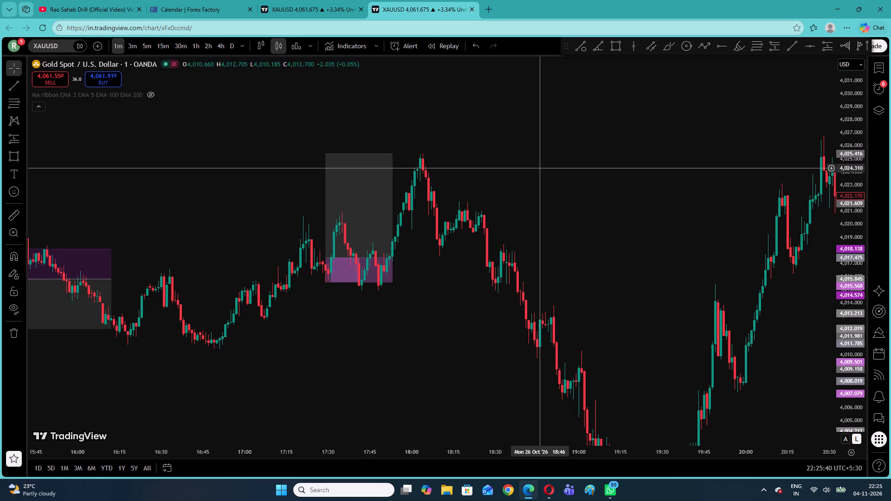
drag(587, 213, 485, 128)
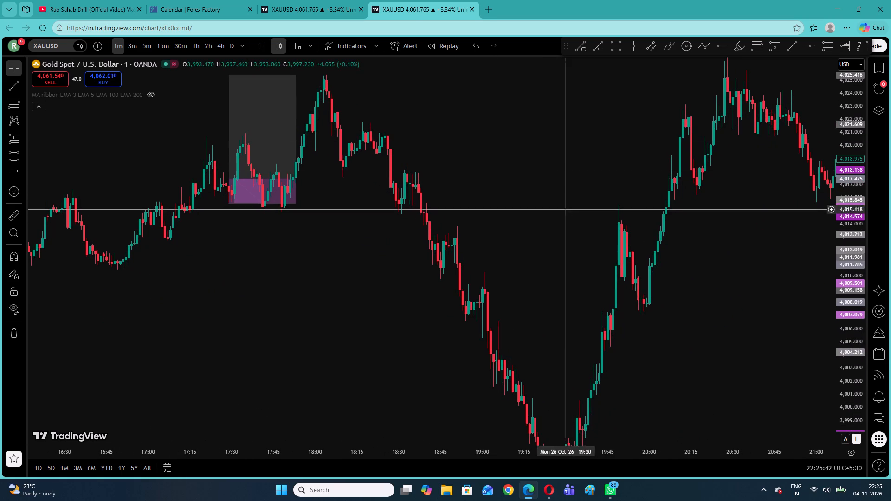
drag(566, 210, 525, 67)
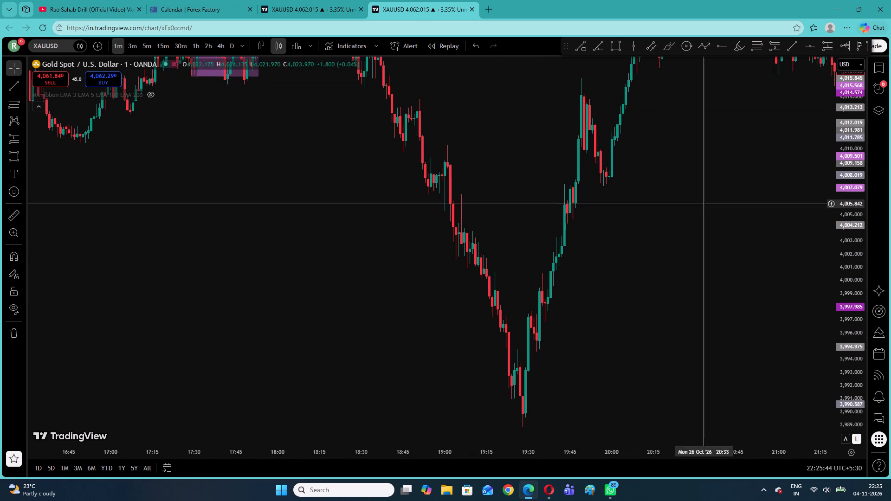
drag(854, 231, 849, 353)
drag(598, 218, 529, 228)
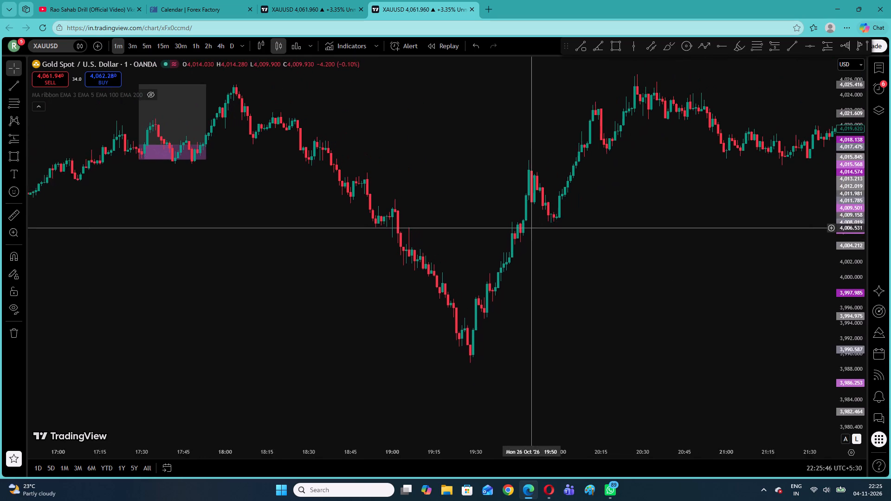
drag(529, 228, 517, 224)
click(17, 137)
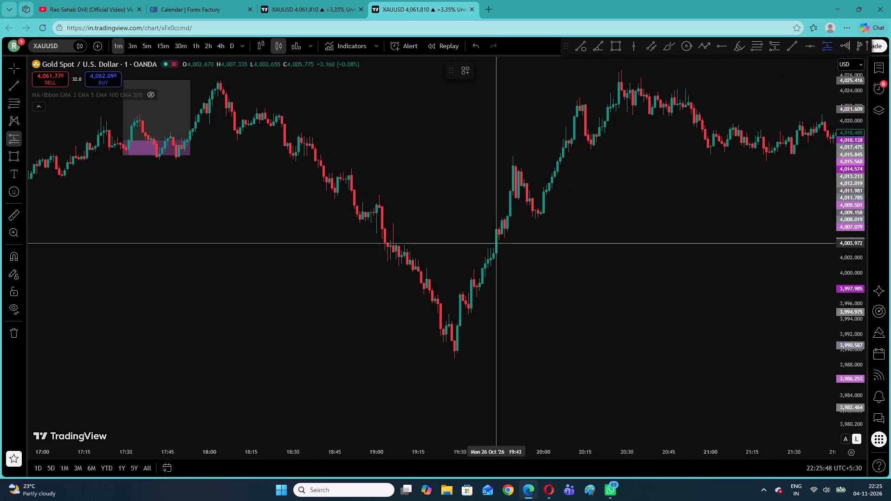
click(454, 291)
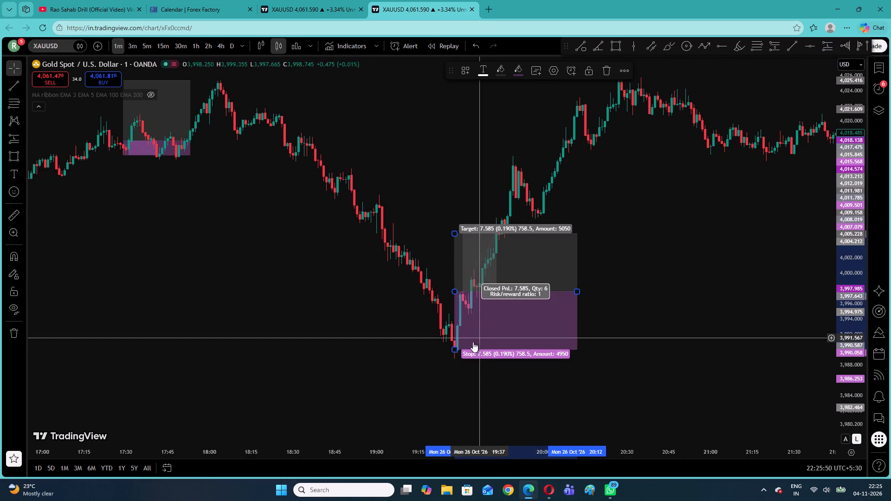
drag(456, 350, 472, 326)
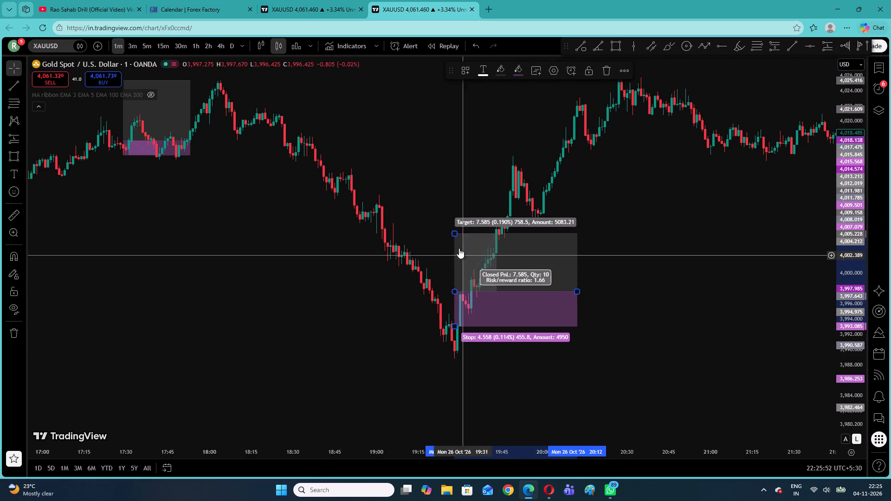
drag(455, 232, 462, 176)
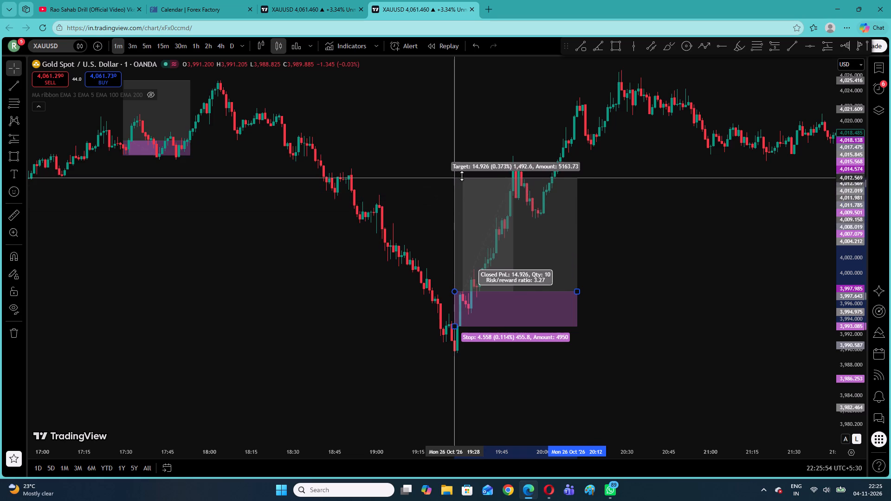
drag(462, 176, 469, 150)
click(413, 181)
Review the marked setups on 26 October back to about 13:30, and the price action forward to about 22:45.
drag(332, 223, 549, 289)
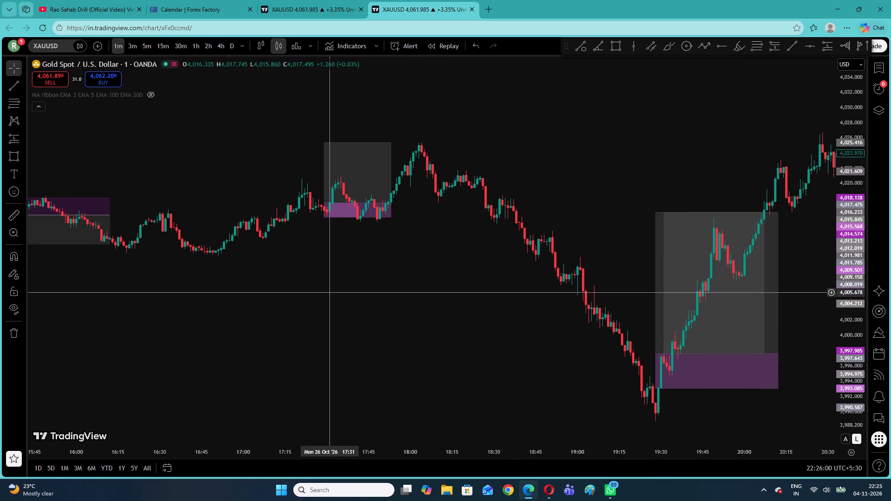
click(268, 297)
drag(277, 297, 689, 316)
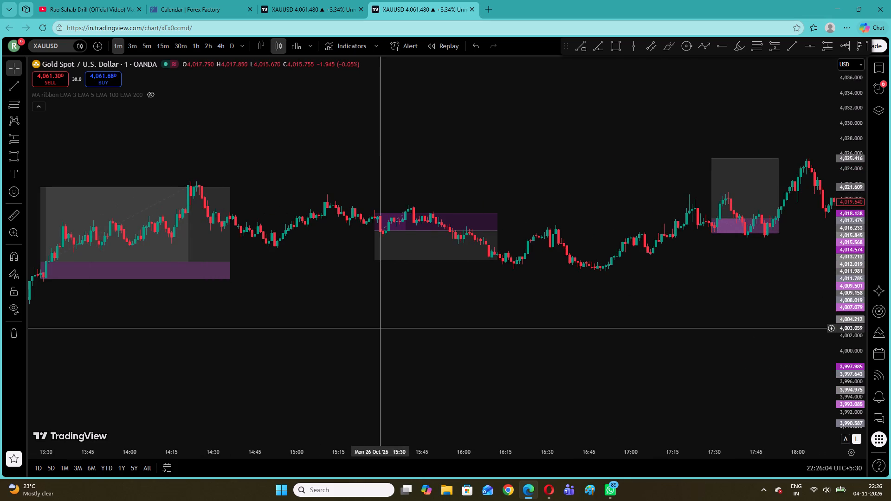
drag(851, 317, 850, 234)
drag(686, 280, 418, 306)
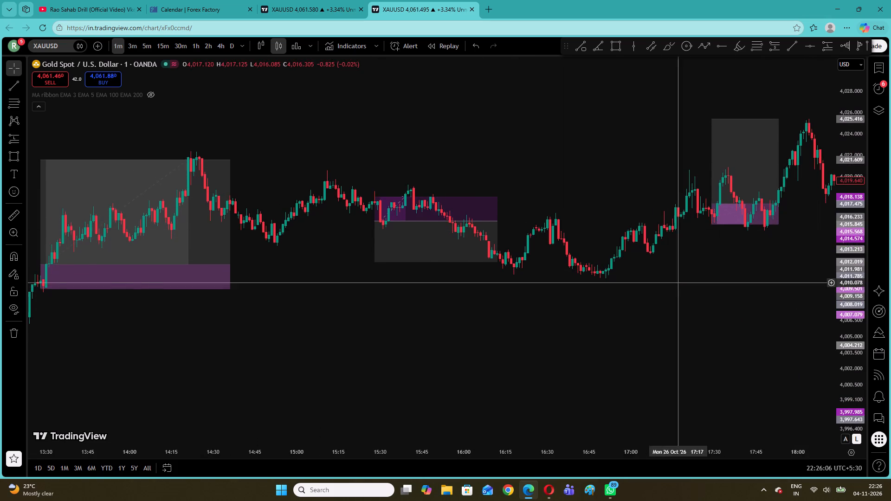
drag(418, 306, 124, 335)
drag(285, 345, 38, 249)
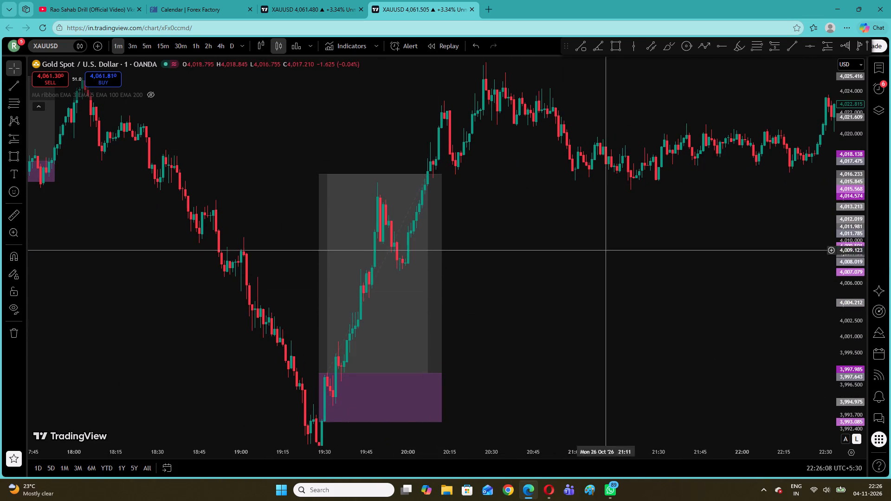
drag(855, 290, 847, 343)
drag(642, 294, 583, 294)
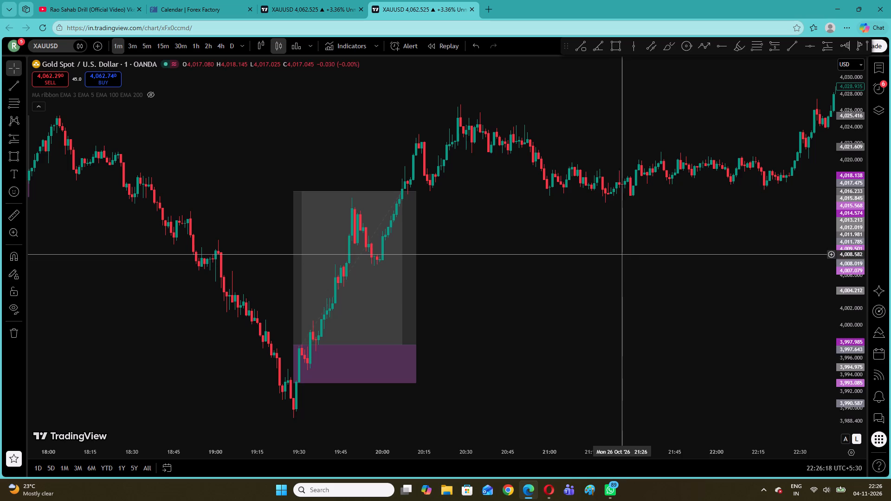
drag(634, 254, 607, 293)
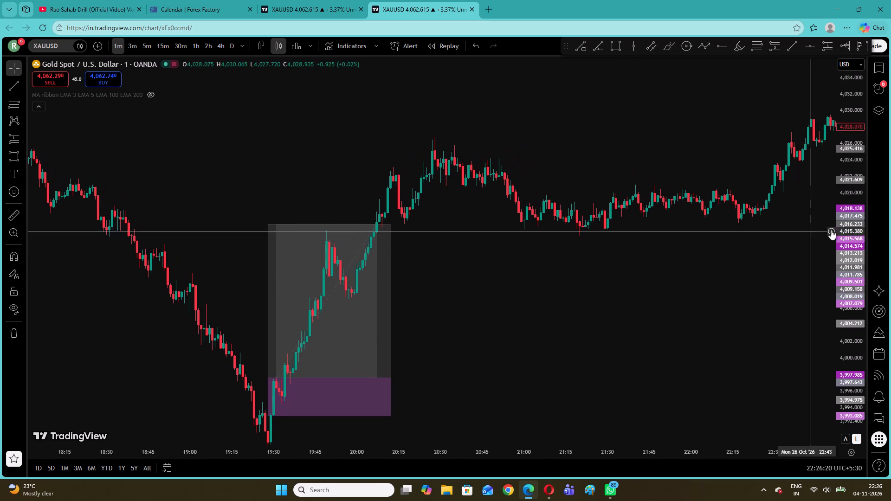
Mark a long position at 21:28 on 26 October, ending at about 22:41: entry 4,016.961, stop 4,015.608, target 4,022.963.
drag(849, 297, 850, 109)
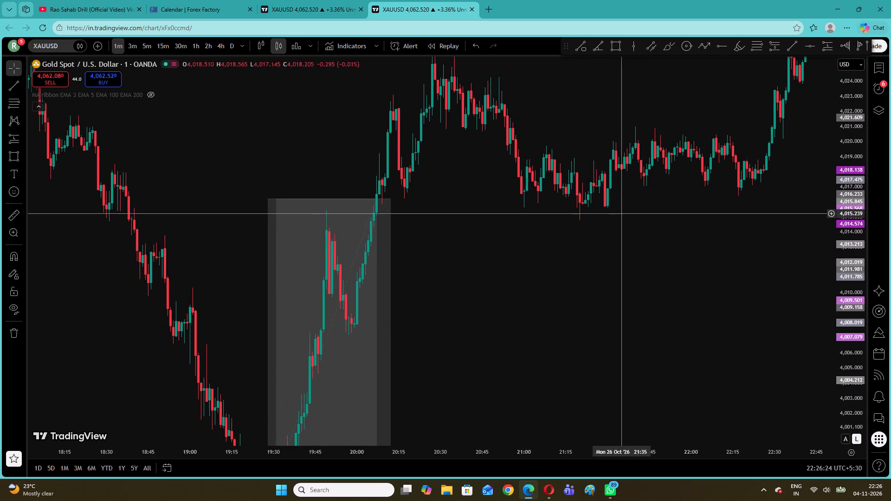
drag(678, 205, 446, 263)
click(8, 142)
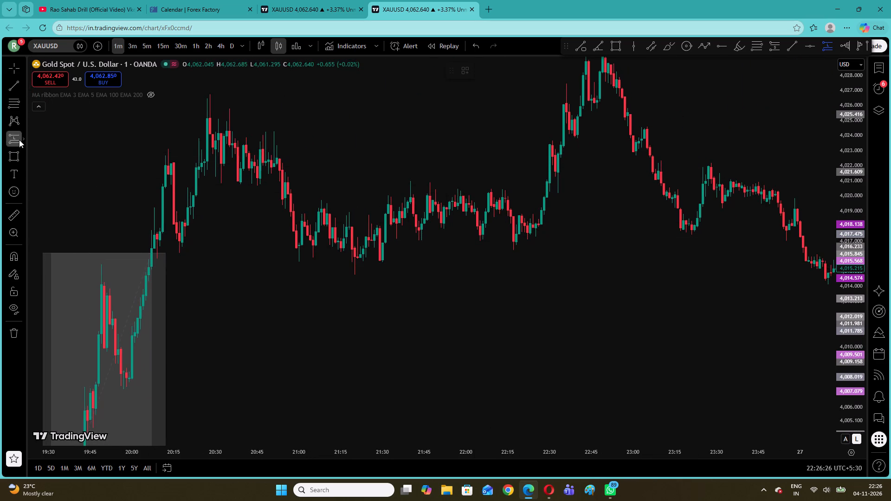
click(377, 242)
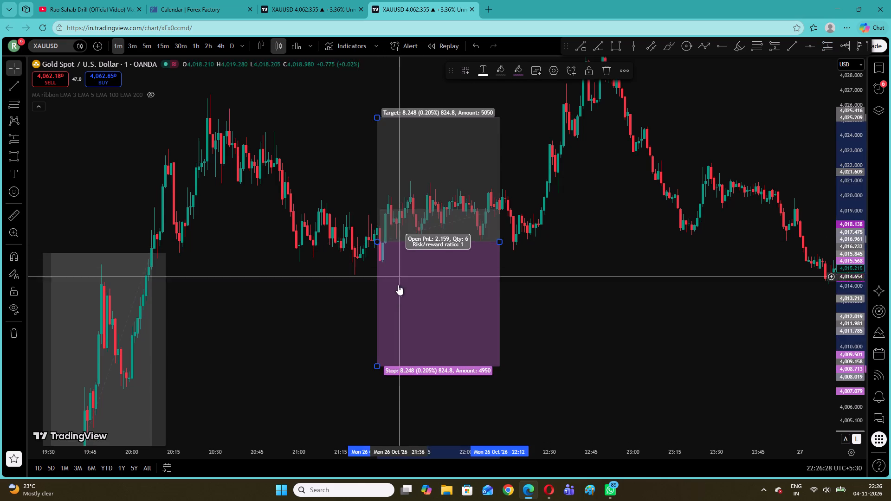
drag(376, 366, 406, 248)
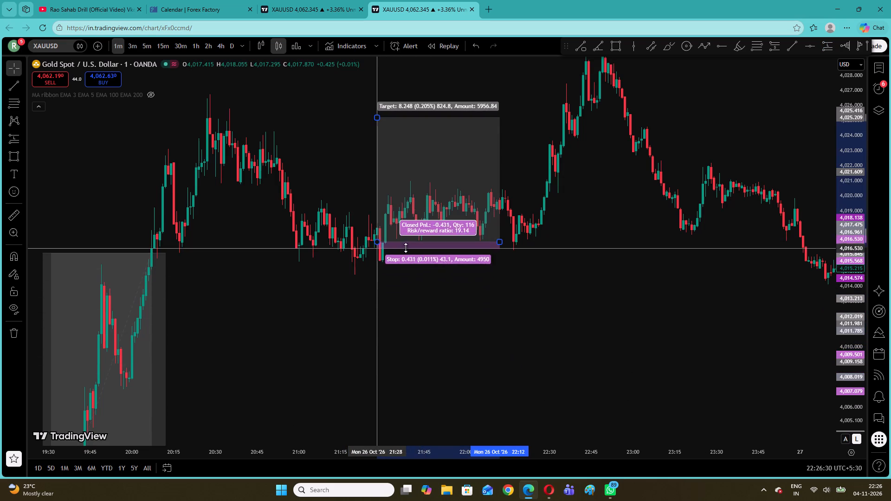
drag(406, 248, 406, 262)
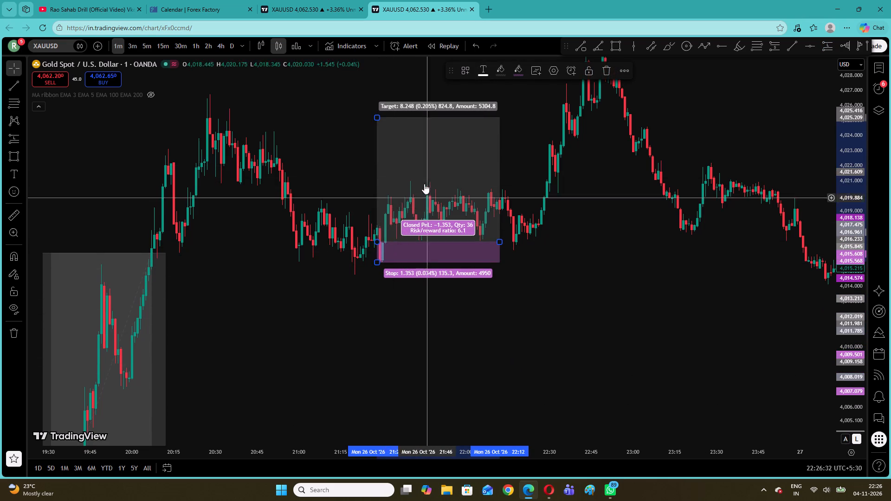
drag(378, 118, 379, 151)
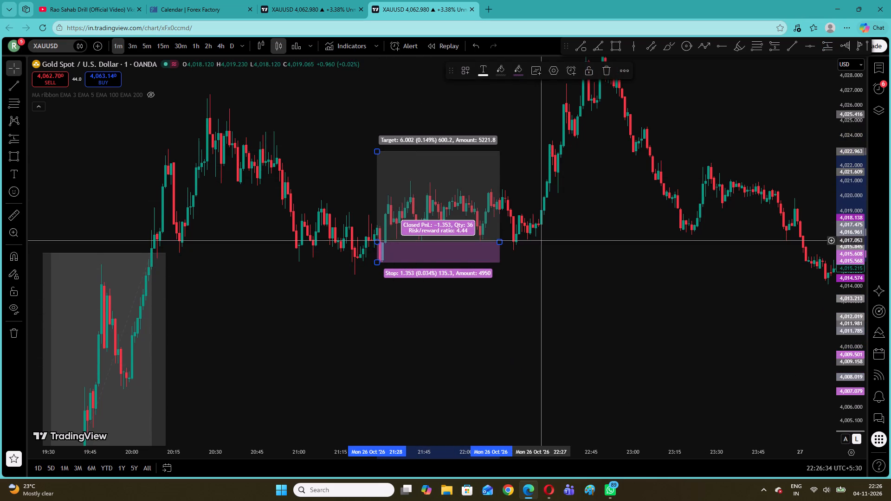
drag(497, 242, 581, 244)
click(622, 229)
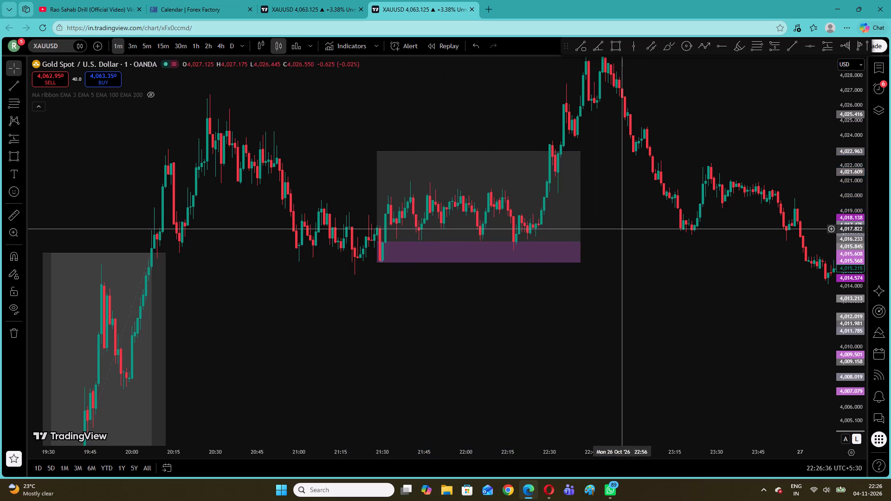
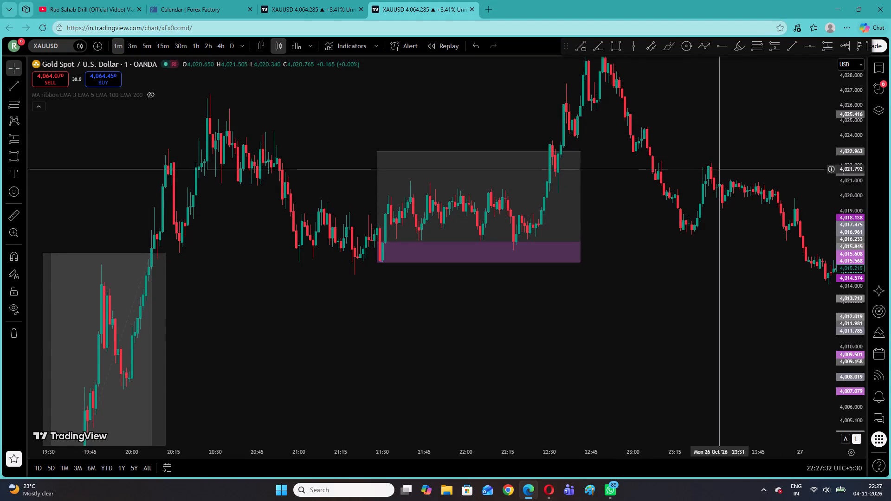
Mark a long position at 05:27 on 27 October, ending at about 05:46: entry 4,006.701, stop 4,004.217, target 4,016.991.
drag(721, 155, 512, 186)
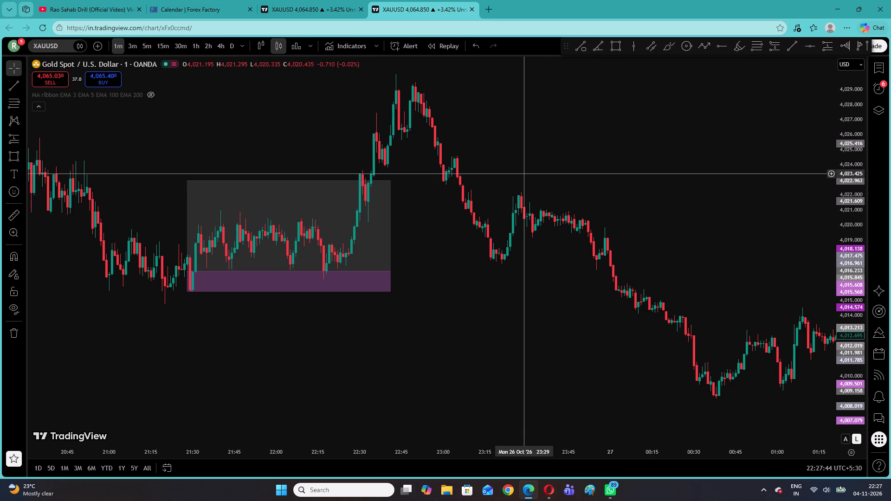
drag(575, 159, 386, 176)
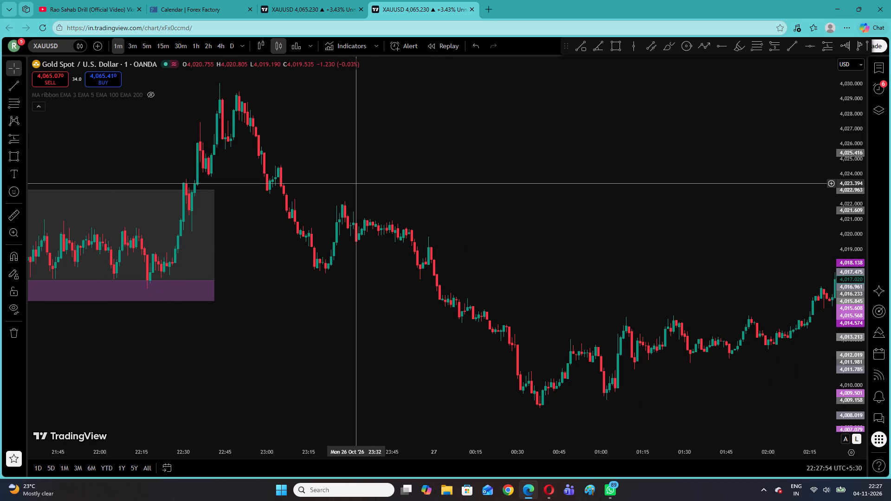
drag(444, 203, 311, 195)
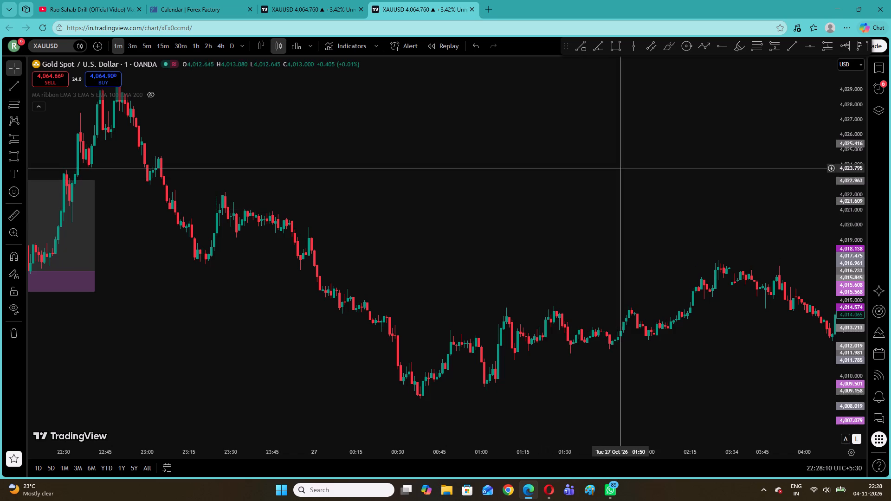
drag(621, 141, 334, 144)
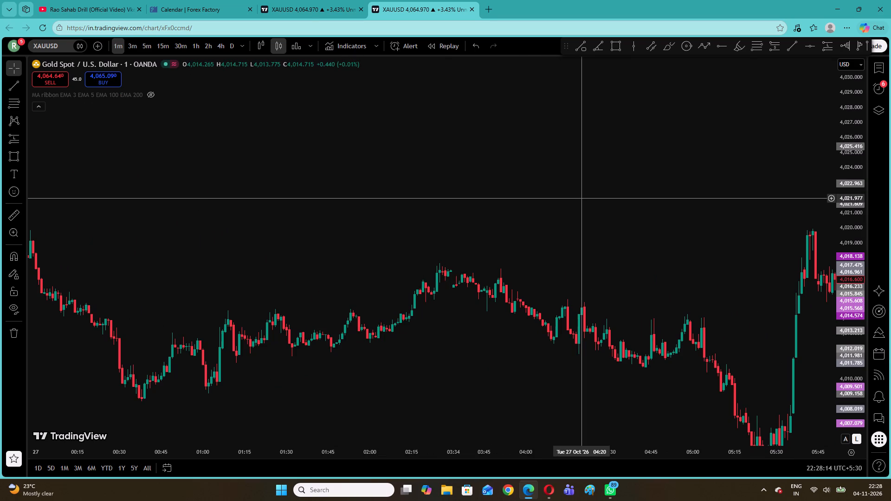
drag(675, 268, 372, 191)
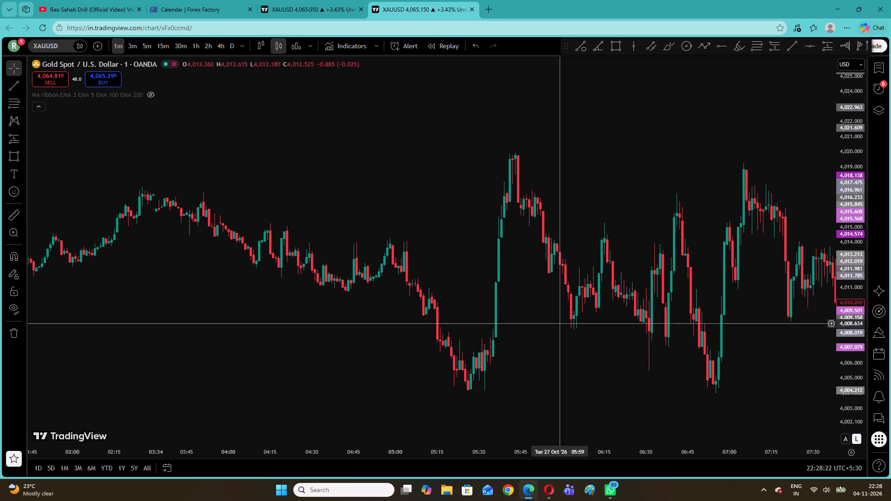
drag(542, 320, 408, 284)
click(23, 135)
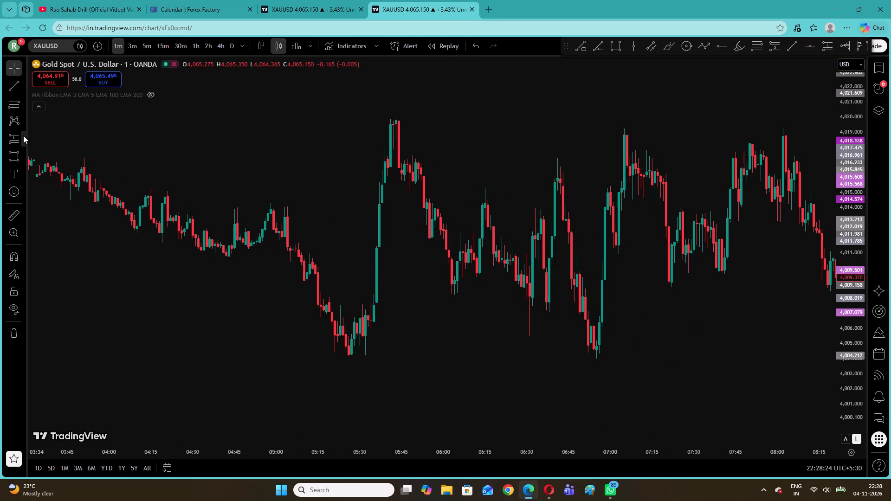
click(61, 151)
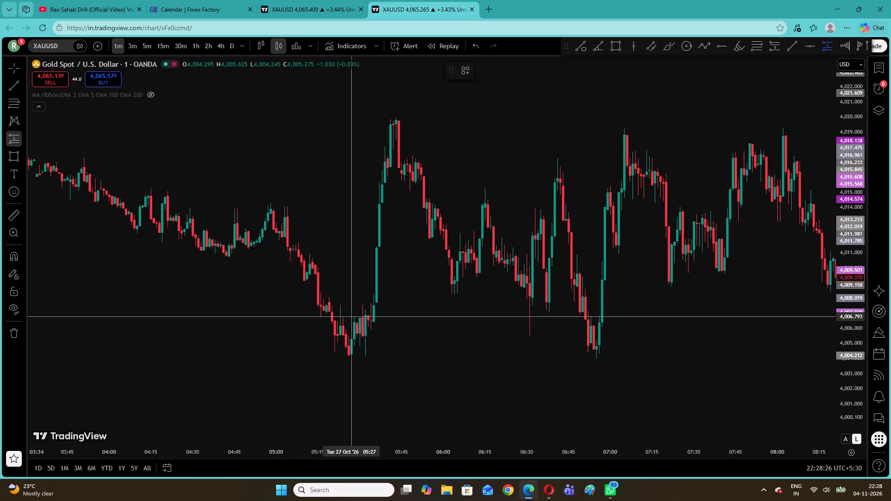
click(353, 318)
click(351, 365)
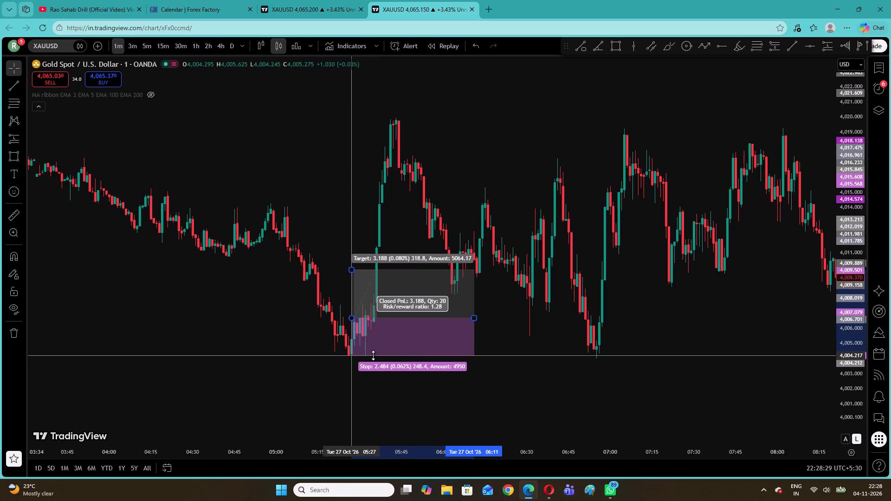
drag(340, 385, 345, 383)
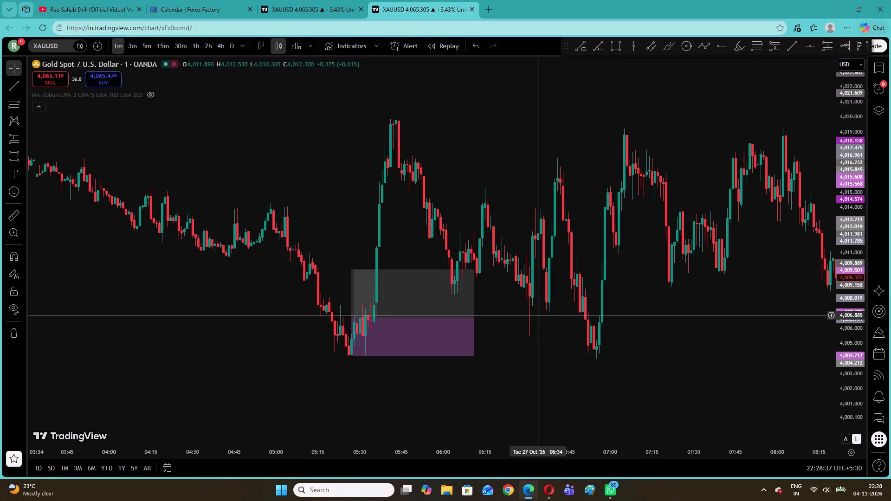
drag(349, 269, 352, 244)
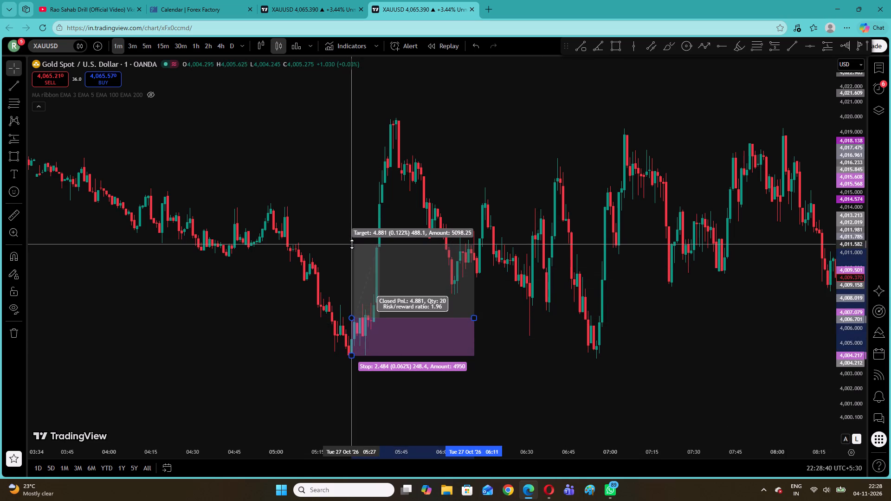
drag(352, 244, 351, 163)
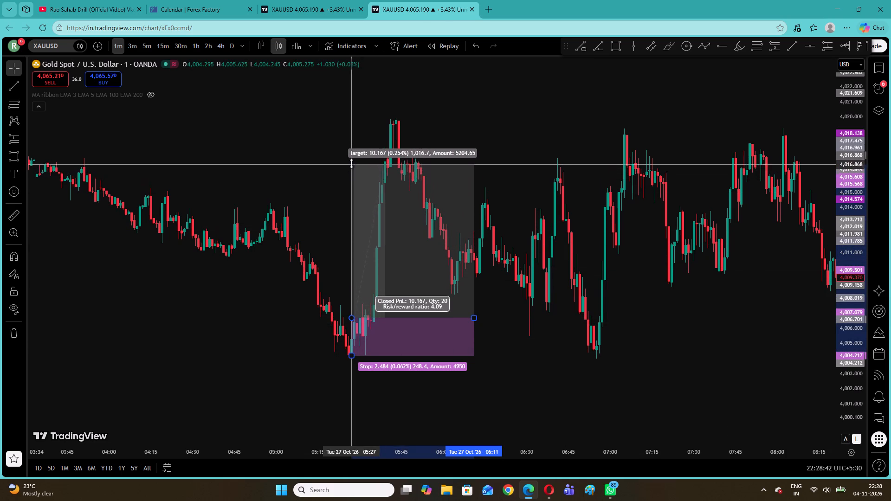
drag(351, 163, 351, 162)
drag(476, 319, 405, 317)
click(458, 212)
Mark a long position at 07:29 on 27 October, ending at about 07:48: entry 4,013.155, stop 4,009.632, target 4,017.482.
drag(847, 225, 844, 266)
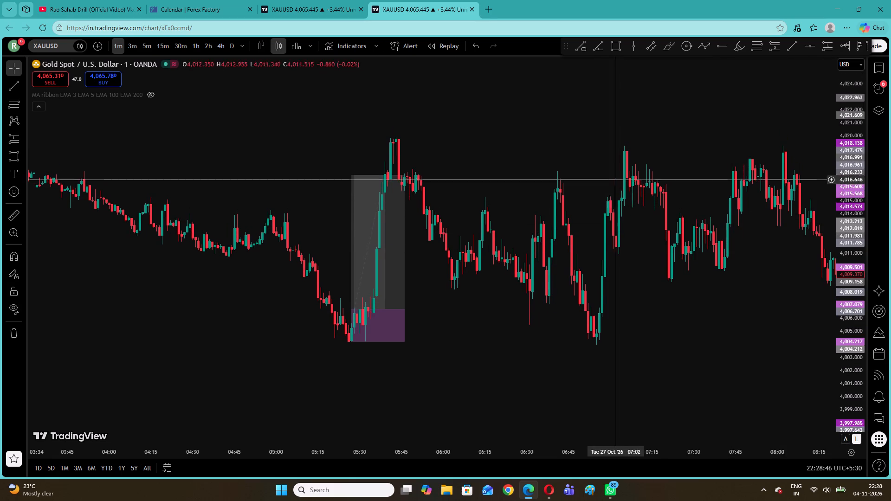
drag(603, 179, 588, 192)
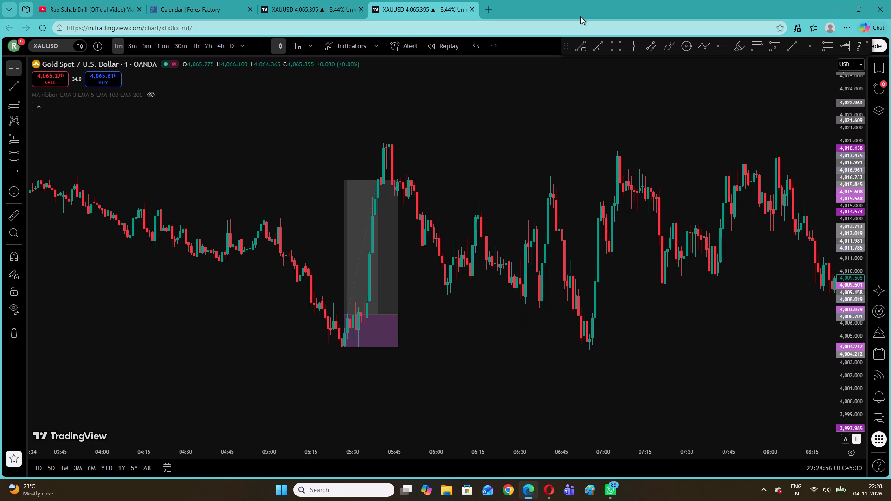
drag(617, 301, 413, 301)
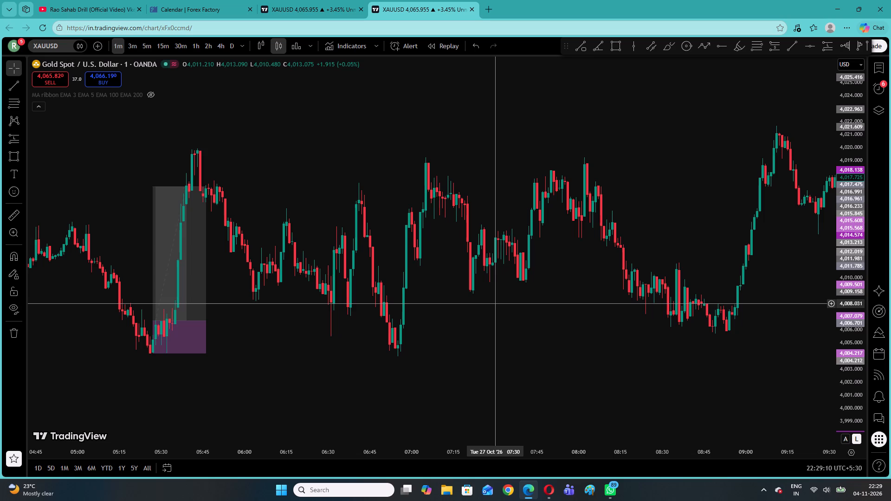
drag(628, 296, 415, 329)
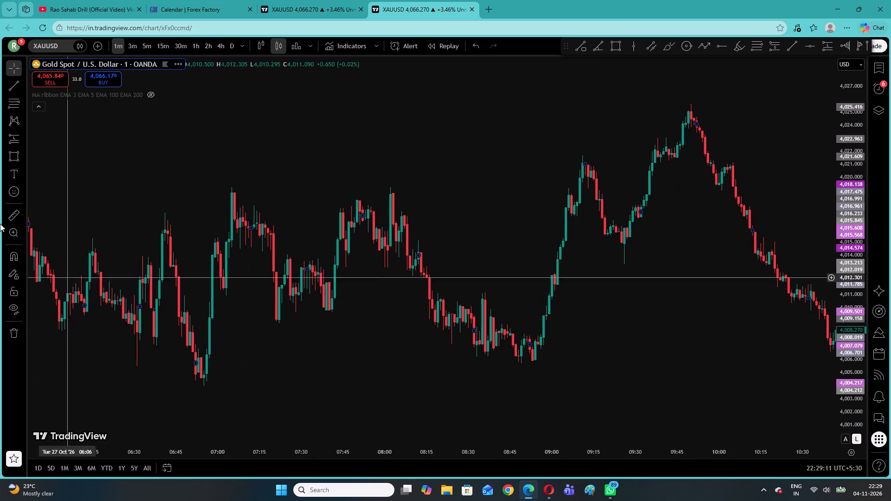
click(24, 135)
click(35, 143)
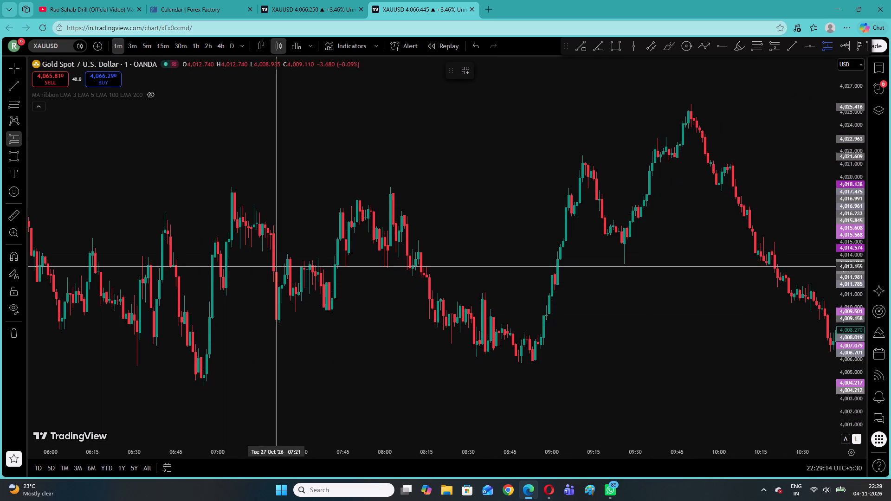
click(299, 266)
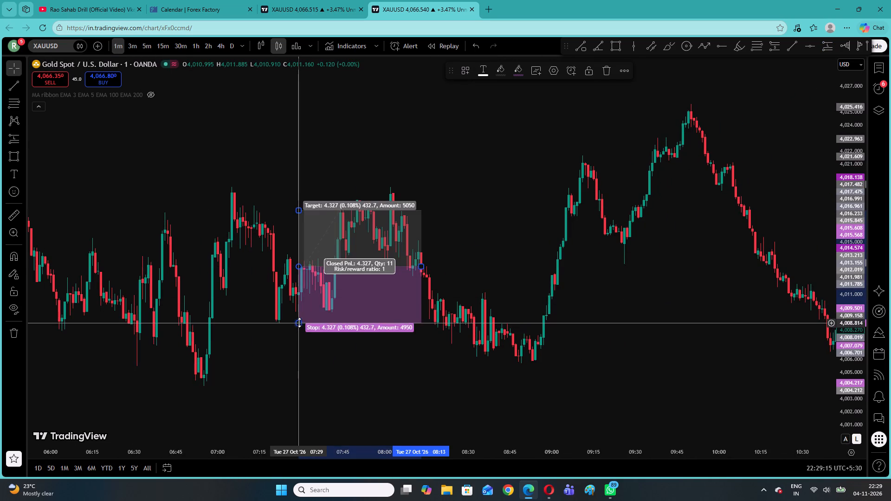
drag(300, 321, 303, 312)
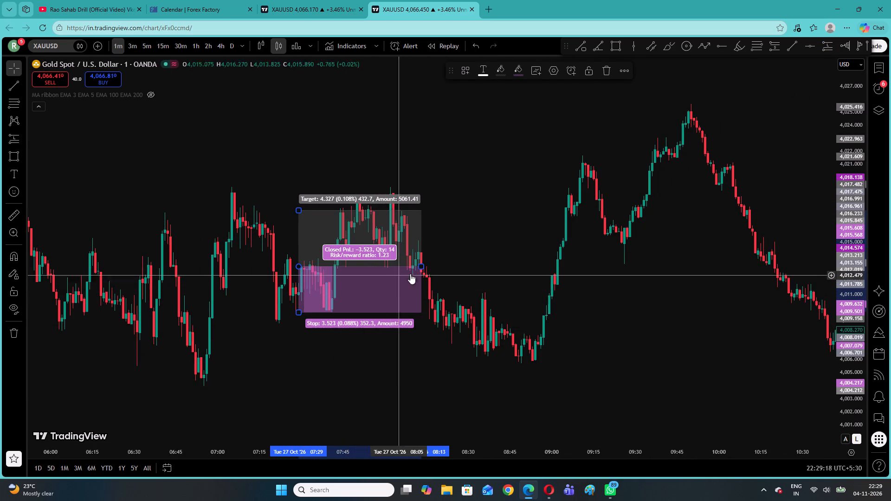
drag(418, 266, 351, 275)
click(387, 272)
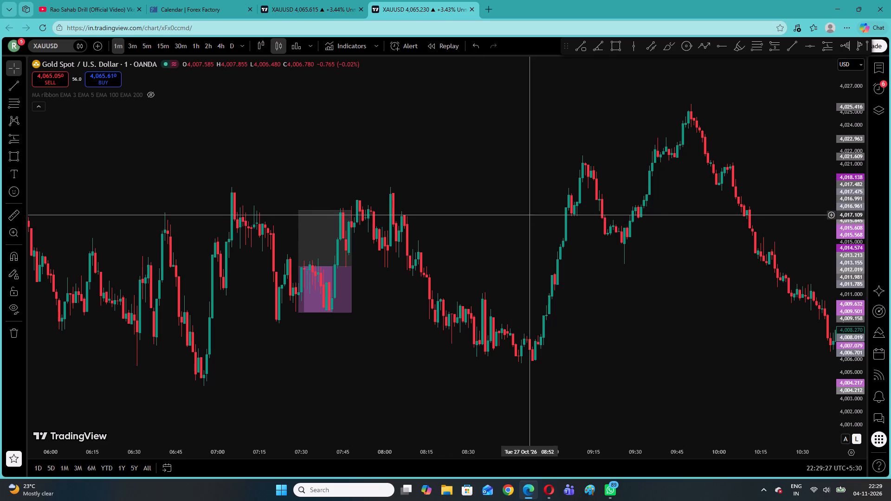
Review the marked setups on 27 October back to about 04:30, and the price action forward to about 12:45.
drag(526, 215, 443, 217)
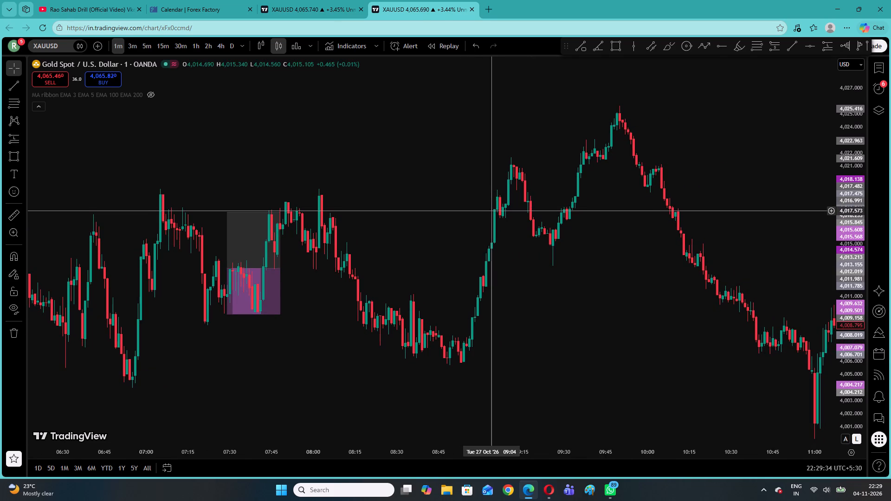
drag(491, 211, 423, 222)
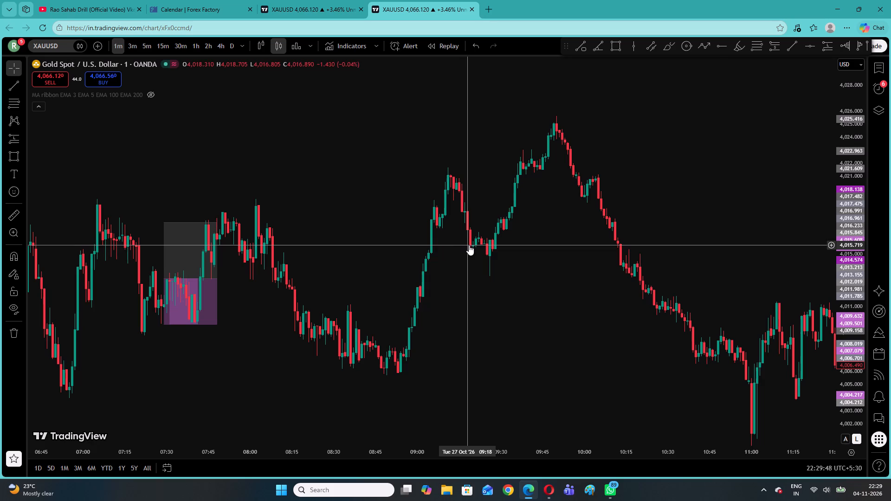
drag(208, 178, 509, 165)
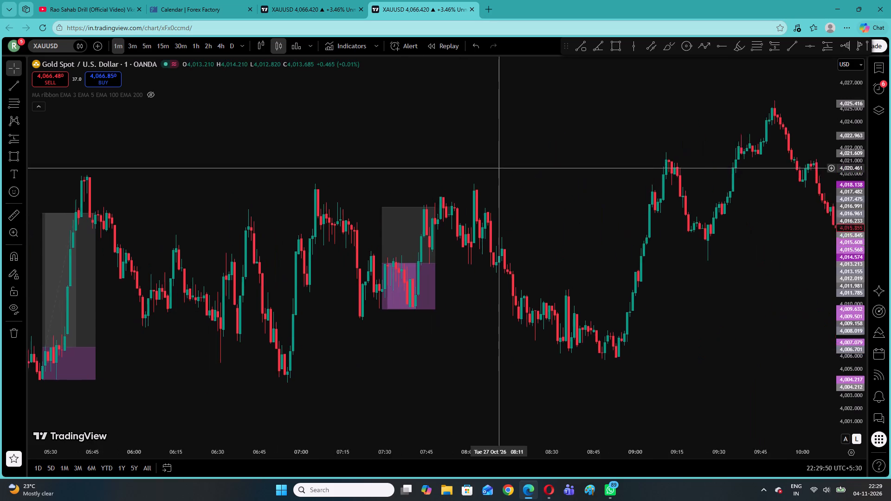
drag(509, 165, 511, 163)
drag(529, 146, 394, 177)
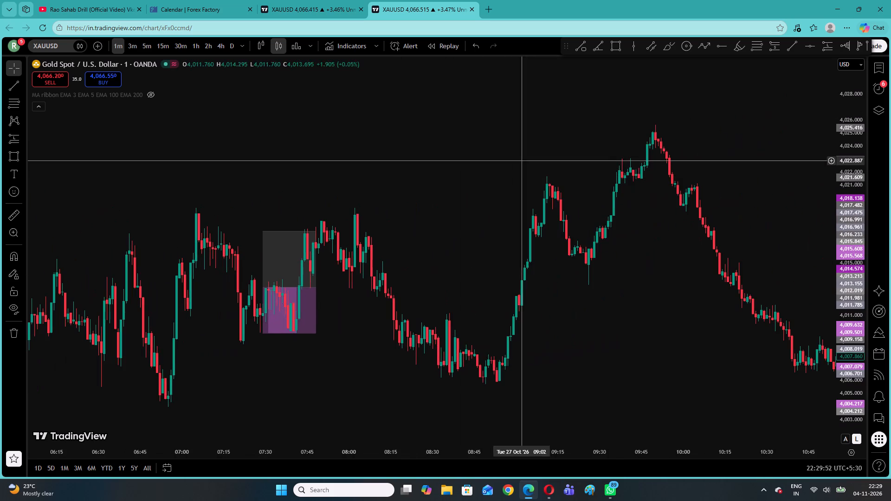
drag(403, 191, 697, 157)
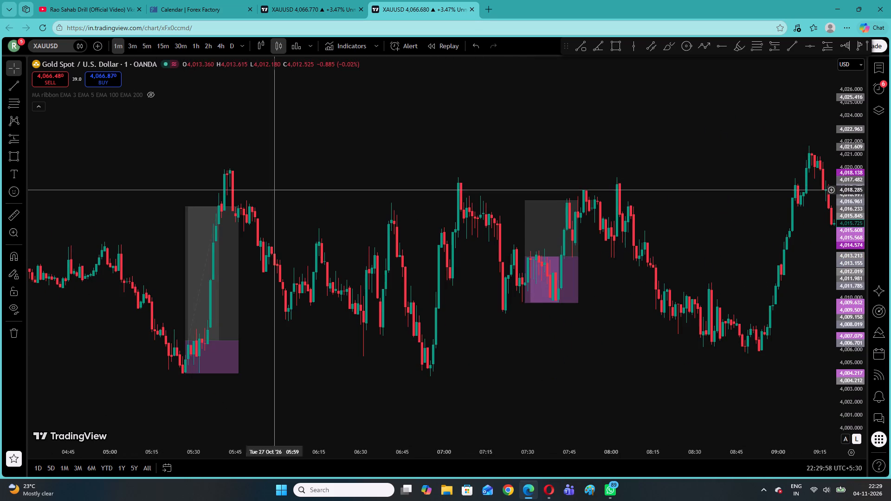
drag(419, 186, 157, 246)
drag(489, 207, 365, 233)
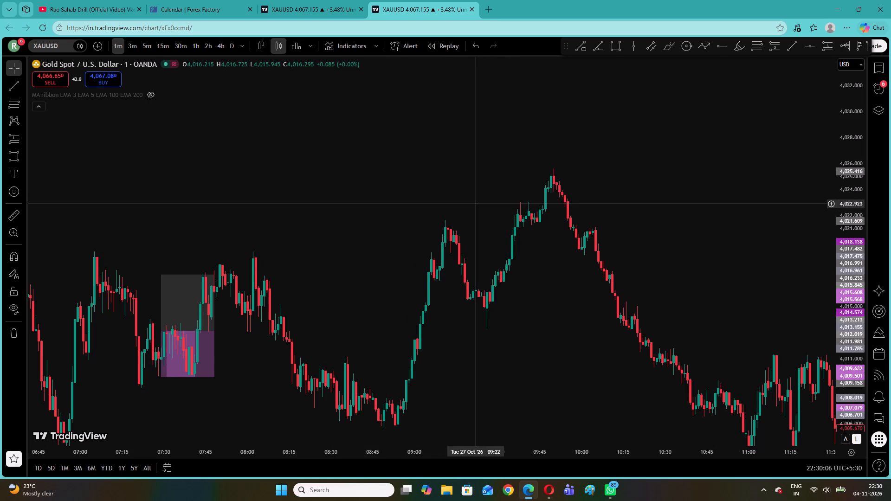
drag(490, 194, 411, 201)
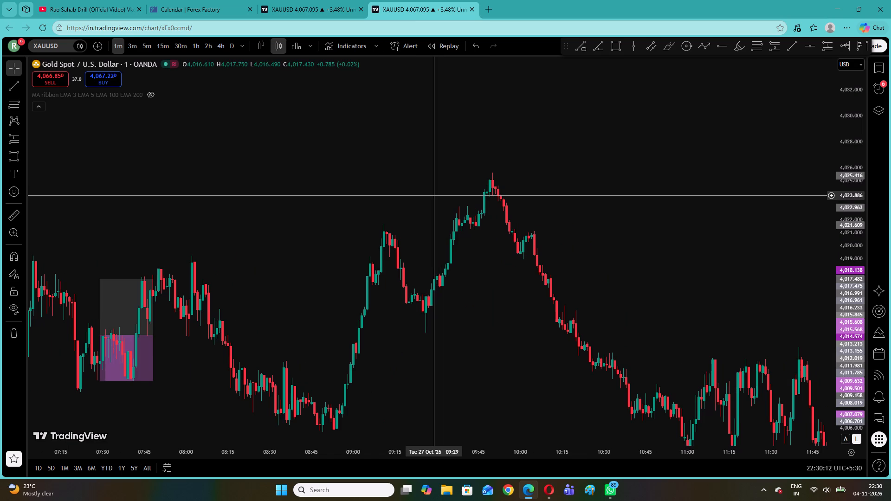
drag(496, 212, 319, 223)
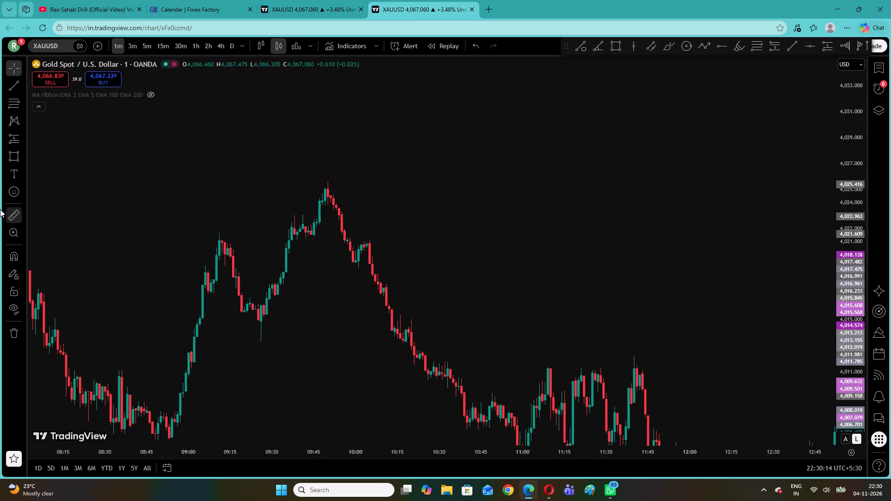
Mark a long position at 09:28 on 27 October, ending at about 09:50: entry 4,017.786, stop 4,016.432, target 4,023.440.
click(24, 142)
click(34, 148)
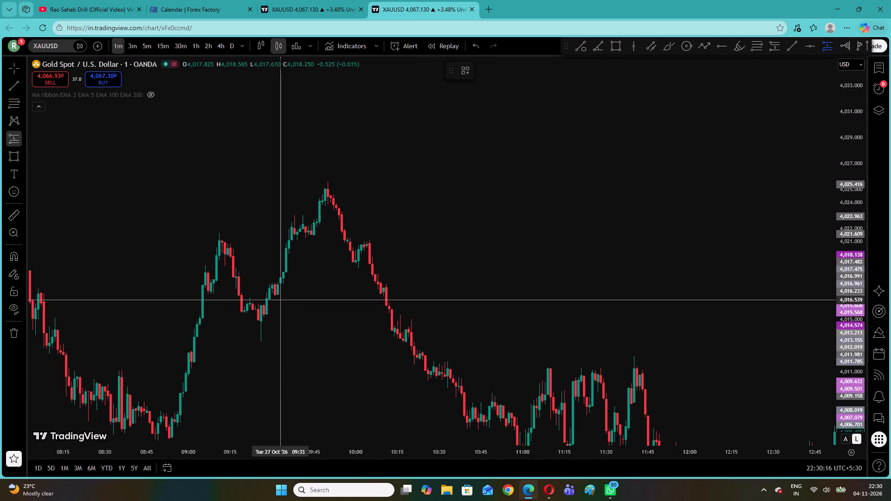
click(267, 283)
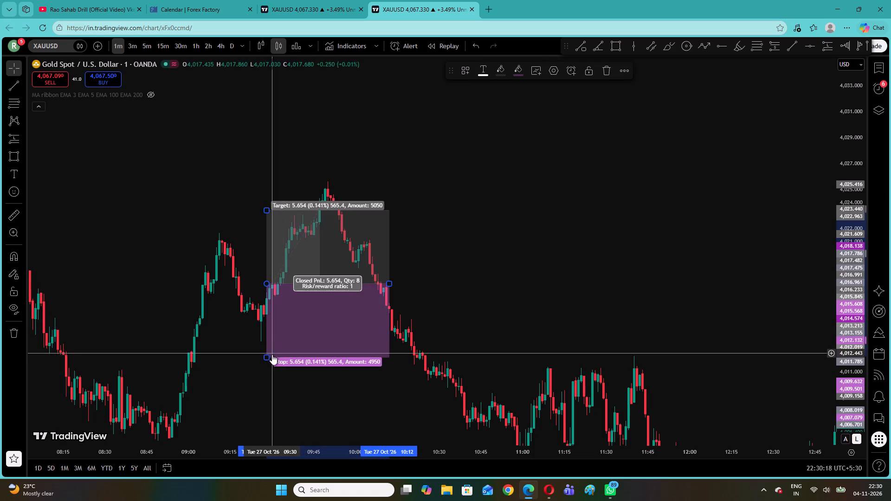
drag(267, 358, 288, 302)
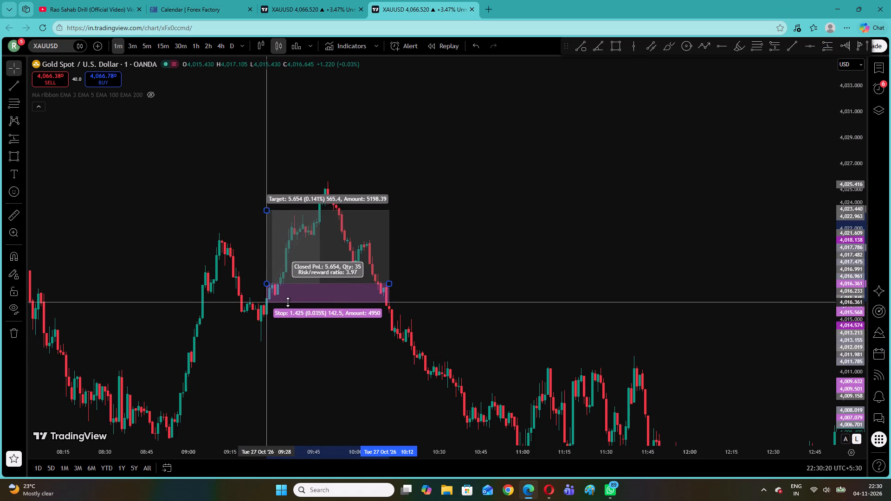
drag(288, 302, 288, 301)
drag(389, 285, 379, 287)
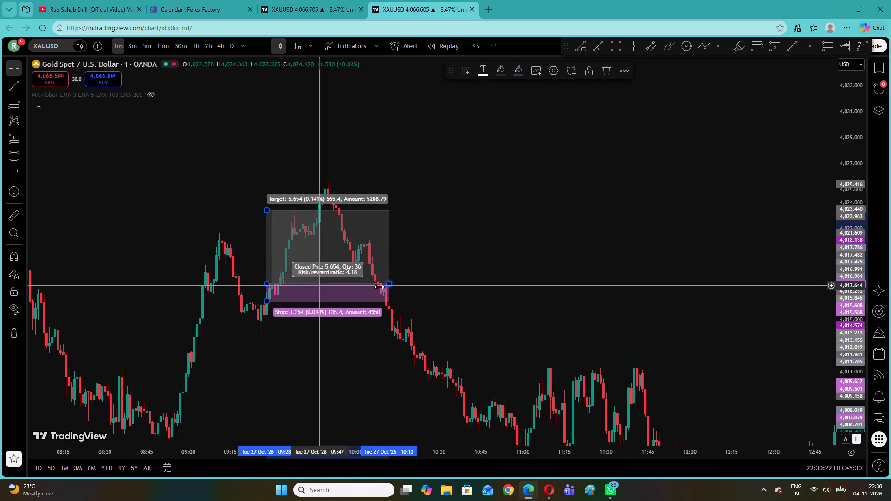
drag(379, 287, 327, 292)
drag(419, 250, 426, 238)
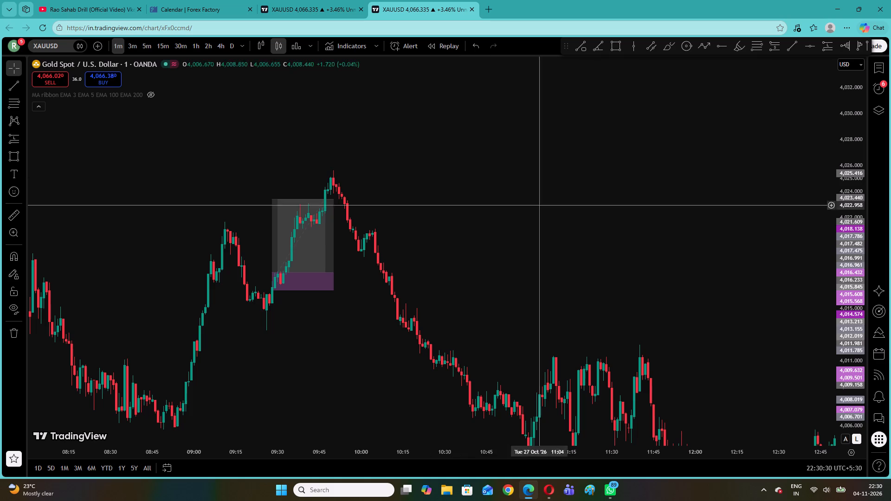
Mark a short position at 11:28 on 27 October, ending at 12:12: entry 4,006.366, stop 4,009.691, target 4,000.171.
drag(698, 303, 567, 170)
drag(850, 204, 853, 226)
drag(775, 209, 703, 196)
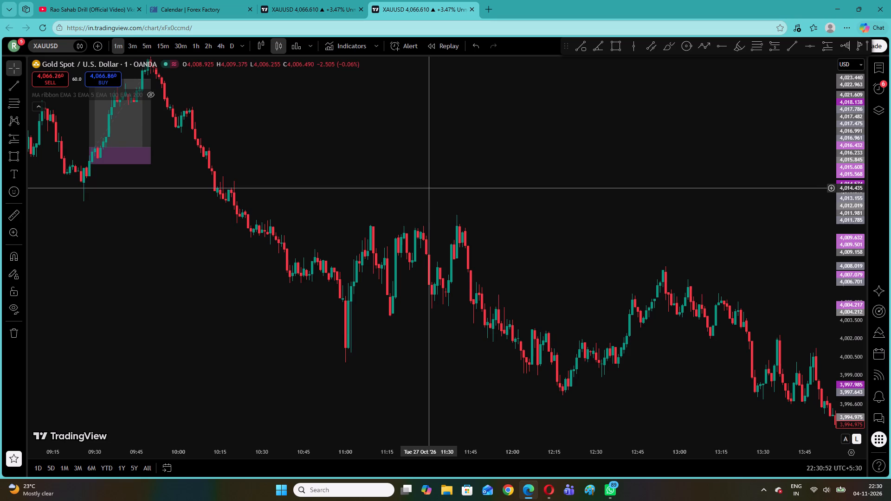
click(27, 139)
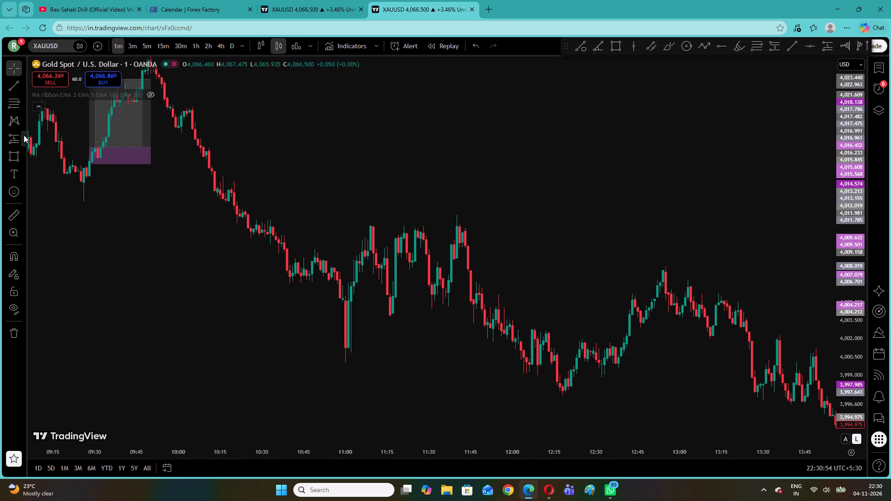
click(24, 135)
drag(70, 170, 78, 172)
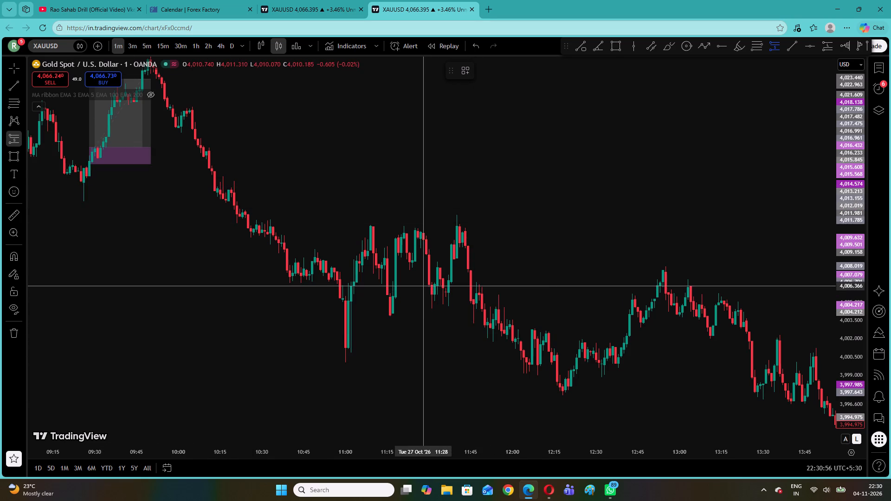
click(423, 286)
drag(424, 211, 426, 244)
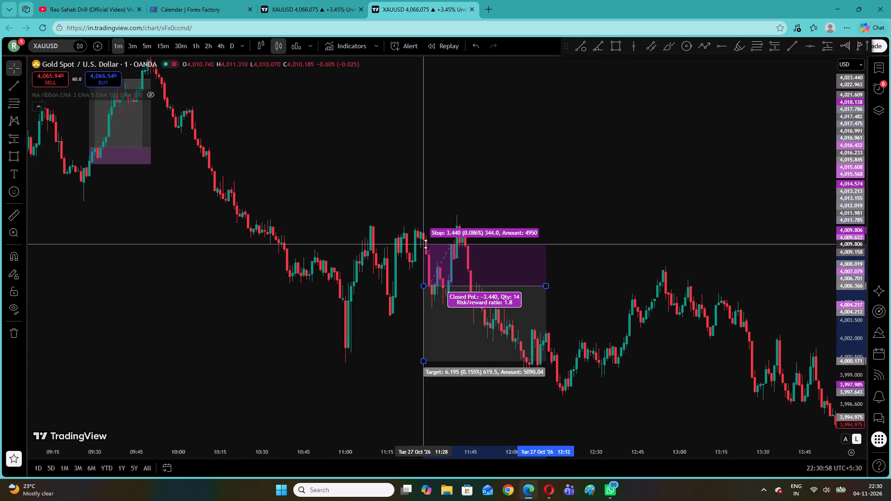
drag(426, 244, 426, 245)
Examine the price action on 27 October between about 11:00 and 17:00, around and after the 11:28 short.
drag(554, 206, 476, 197)
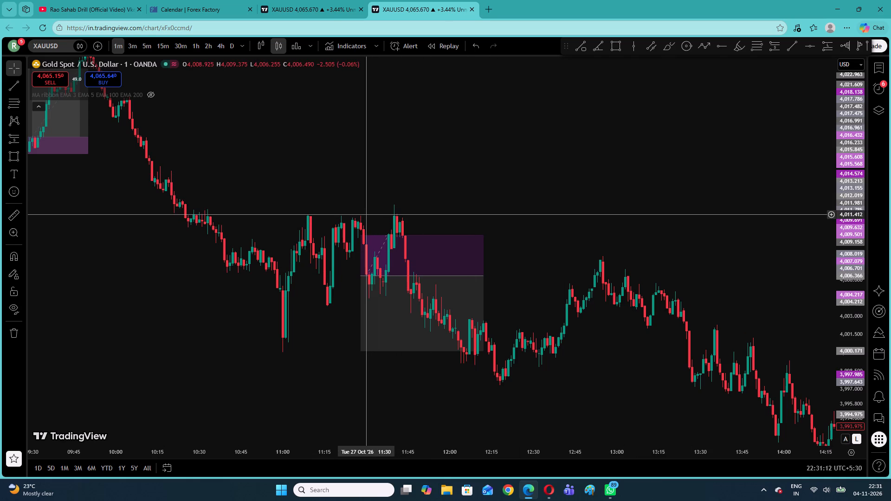
drag(733, 260, 421, 199)
drag(301, 151, 314, 154)
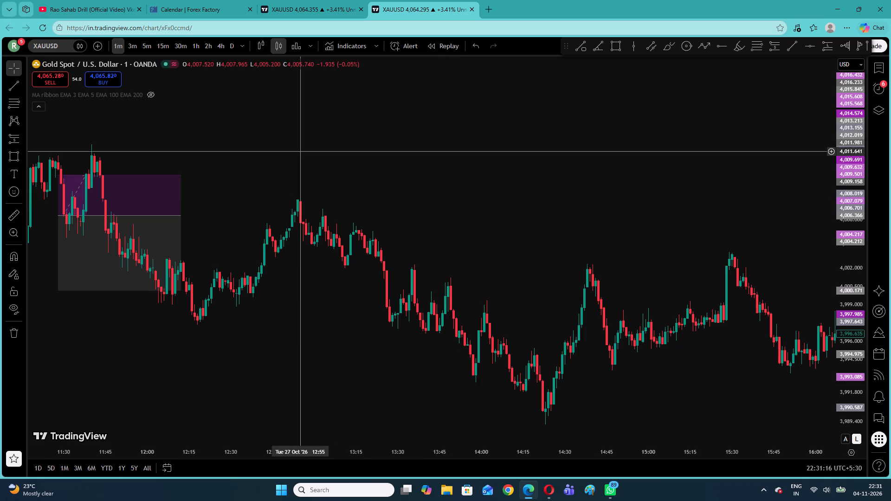
drag(314, 154, 487, 176)
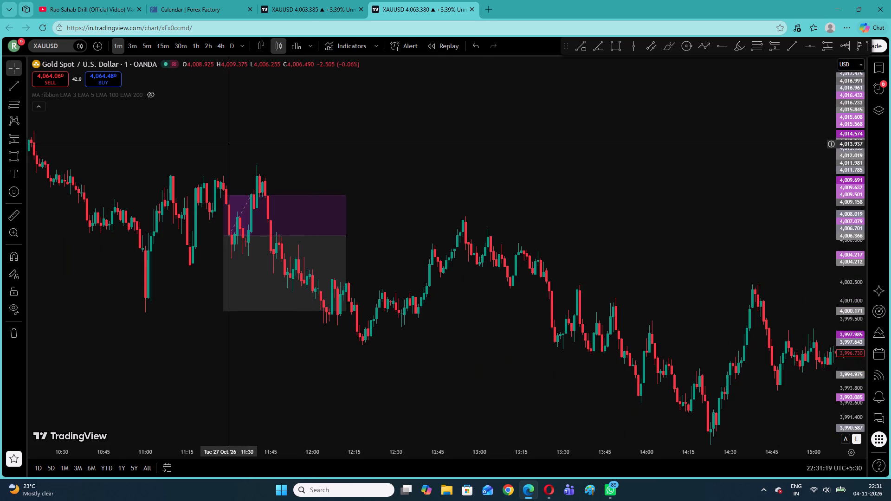
drag(598, 229, 258, 200)
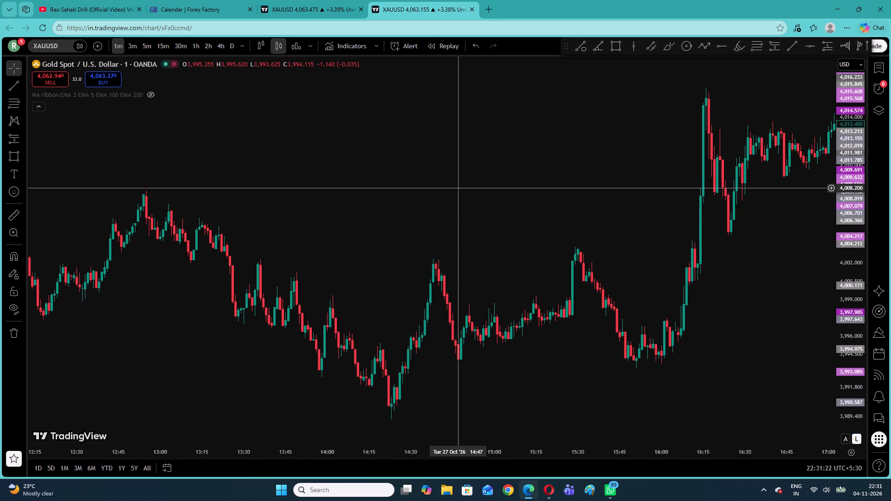
drag(387, 185, 636, 179)
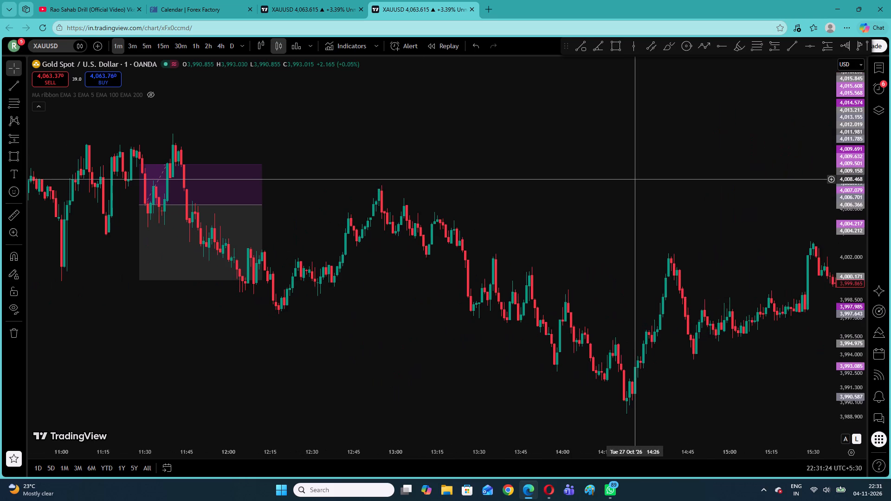
drag(636, 179, 376, 181)
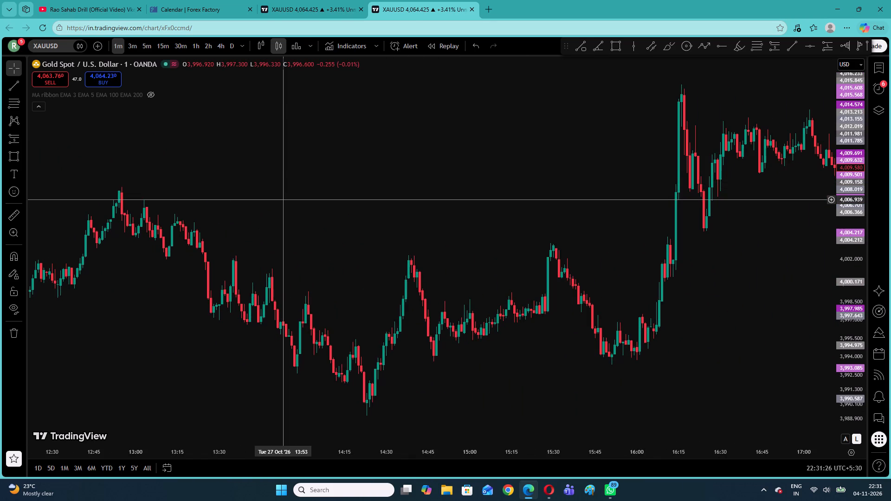
drag(284, 199, 482, 199)
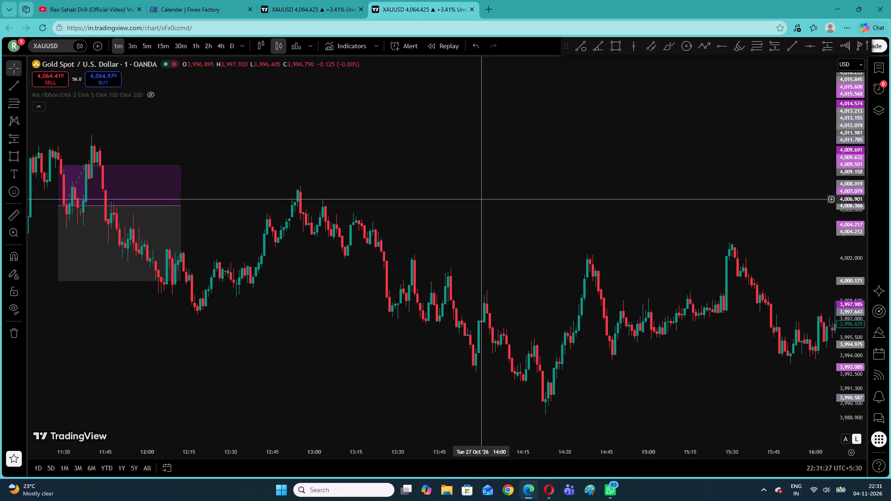
drag(482, 199, 466, 199)
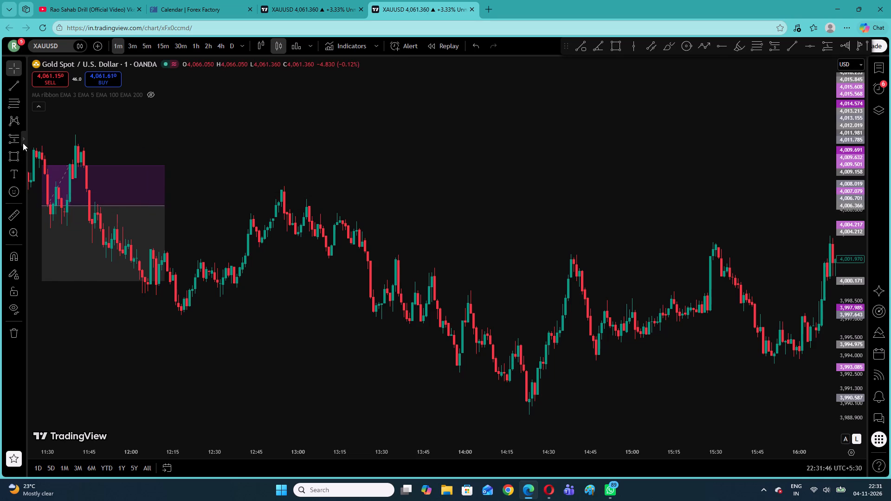
Mark a long position at 13:28 on 27 October, ending at about 13:49: entry 3,998.504, stop 3,996.941, target 4,003.118.
click(22, 141)
click(35, 153)
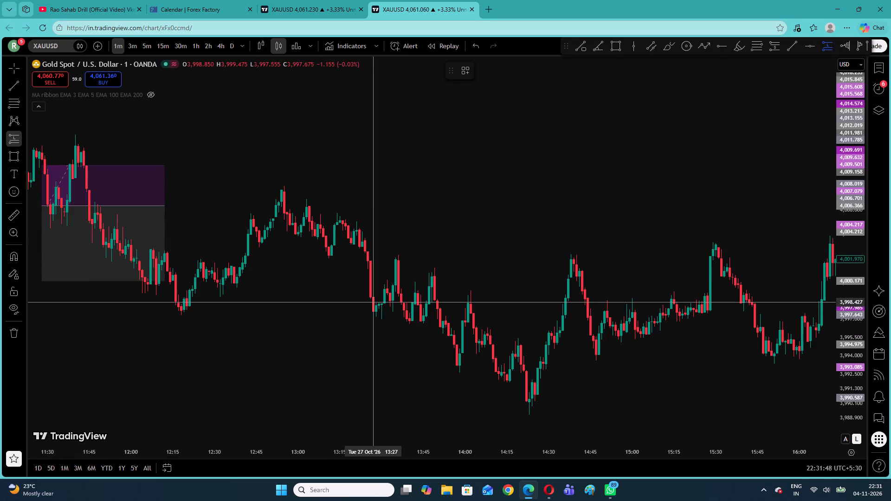
click(377, 301)
drag(378, 357, 404, 320)
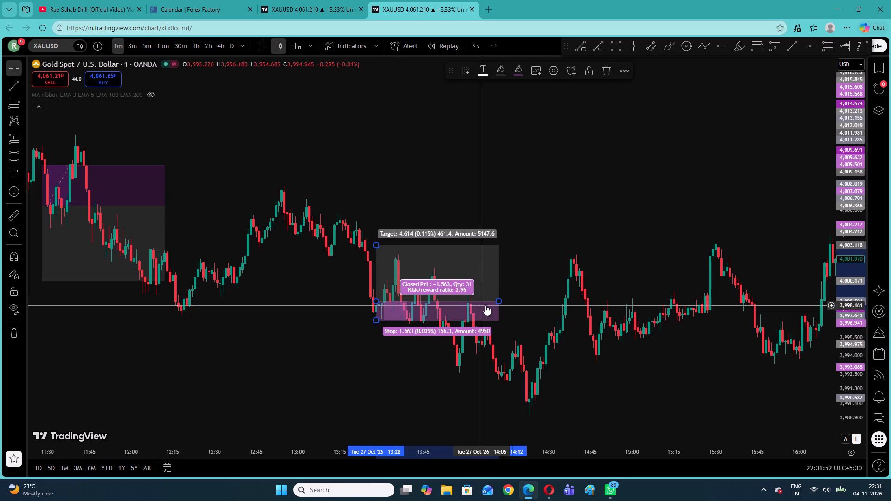
drag(500, 300, 434, 306)
Review the marked setups on 27 October back to about 08:30, and the price action forward to about 19:30.
drag(517, 277, 515, 270)
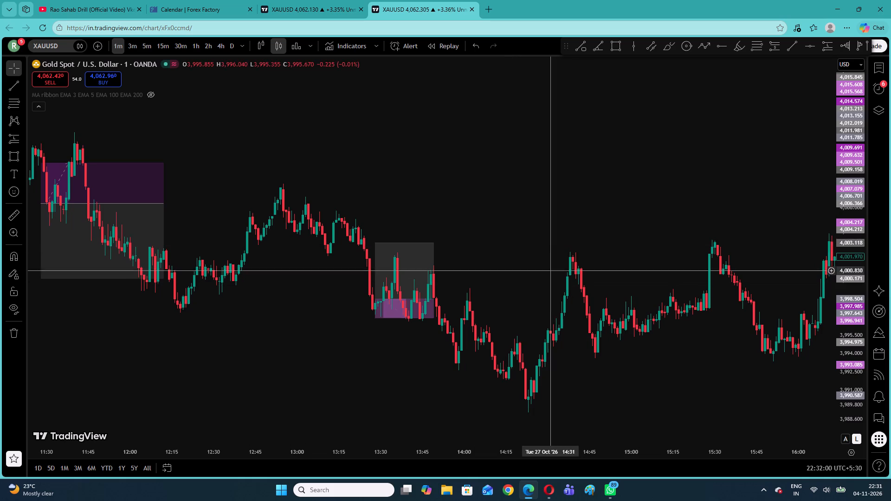
drag(608, 198, 468, 187)
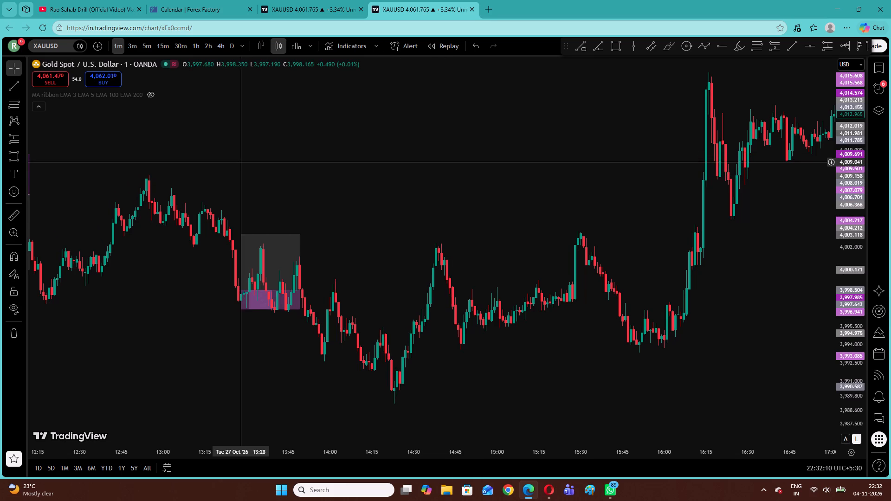
drag(248, 159, 497, 166)
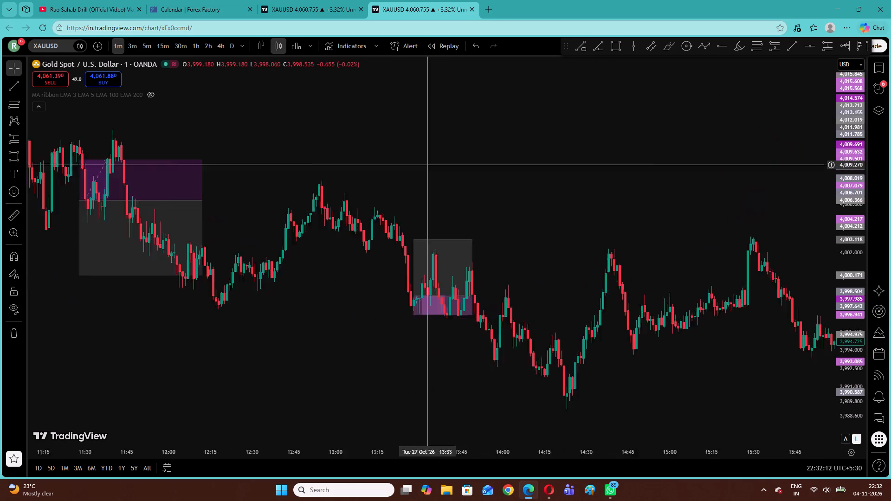
drag(497, 166, 500, 166)
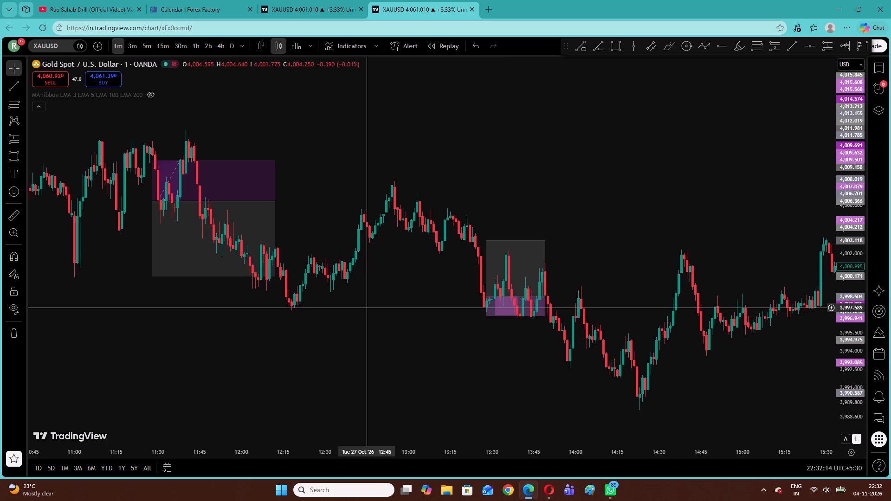
drag(368, 305, 220, 294)
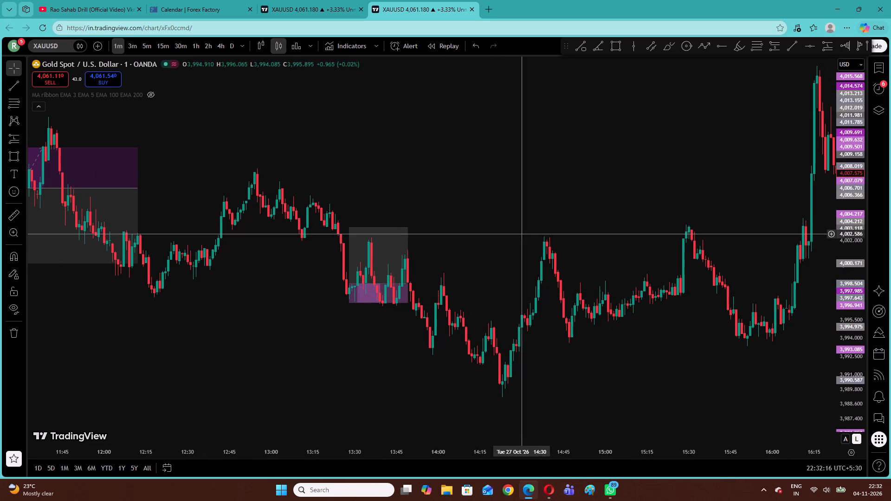
drag(333, 168, 670, 233)
drag(200, 158, 506, 250)
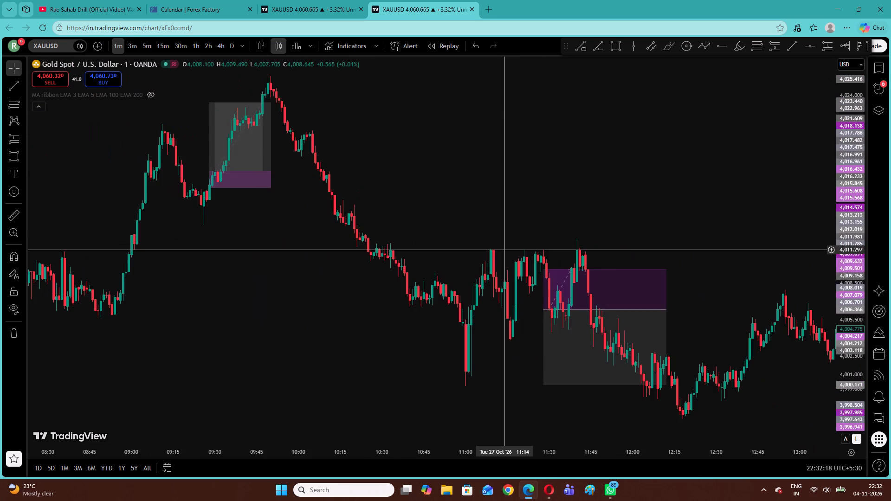
drag(506, 250, 184, 239)
drag(456, 262, 123, 194)
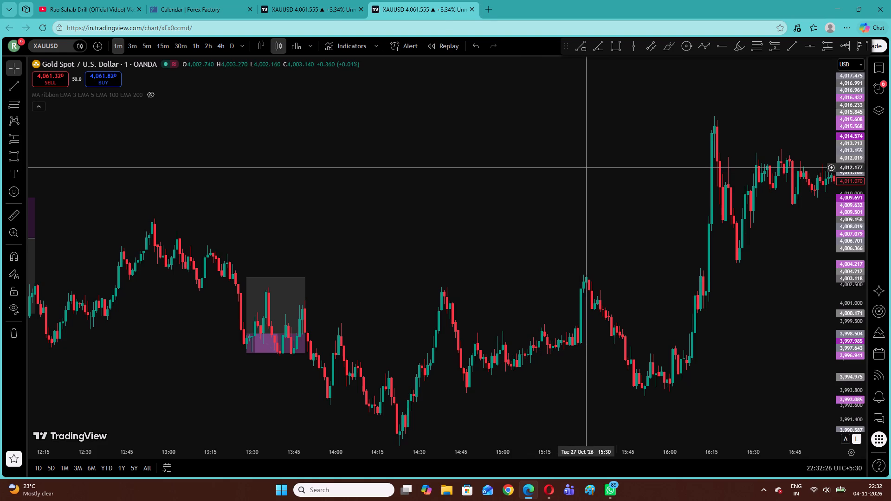
drag(663, 170, 471, 204)
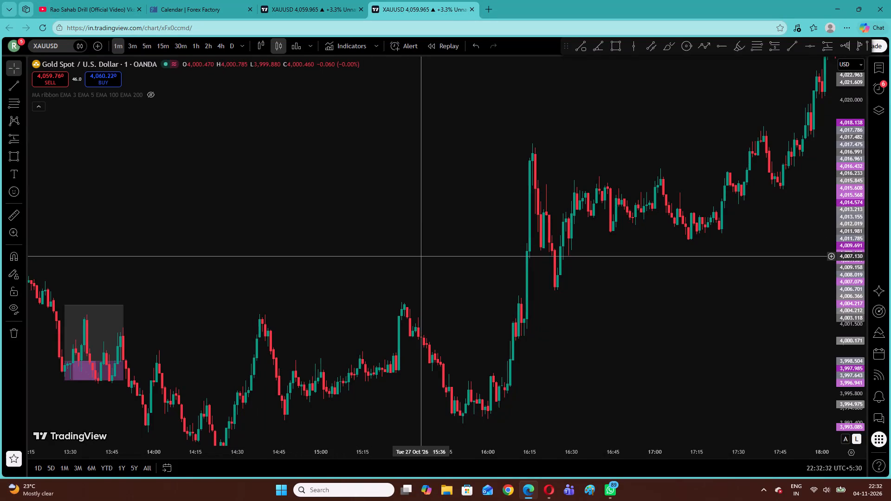
drag(443, 251, 310, 273)
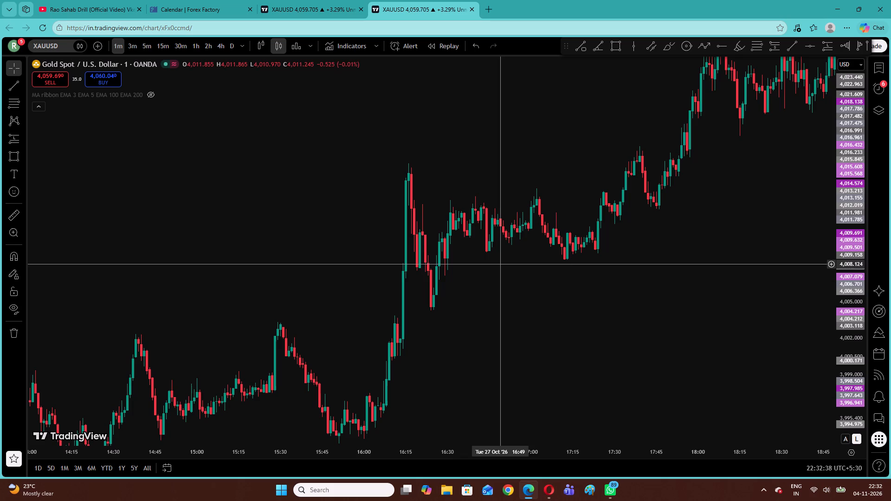
drag(503, 264, 329, 317)
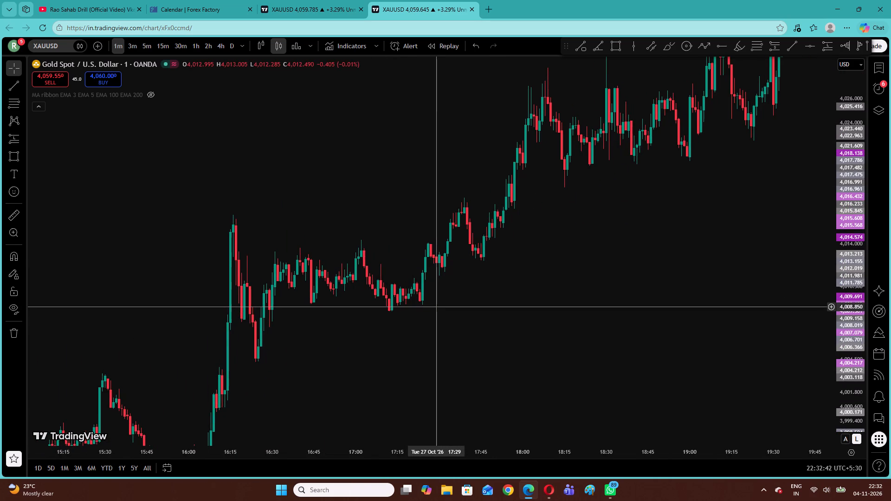
Mark a long position at 17:28 on 27 October, ending at 18:12: entry 4,013.325, stop 4,011.297, target 4,022.290.
click(24, 141)
click(51, 155)
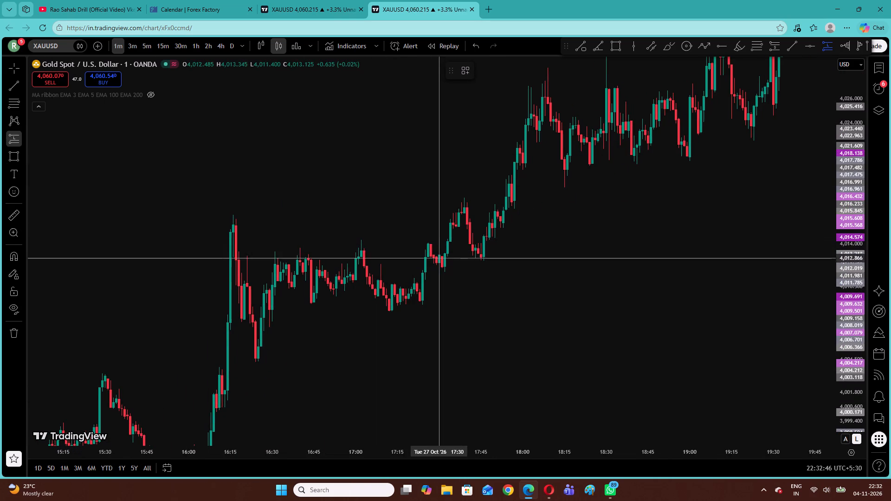
click(434, 252)
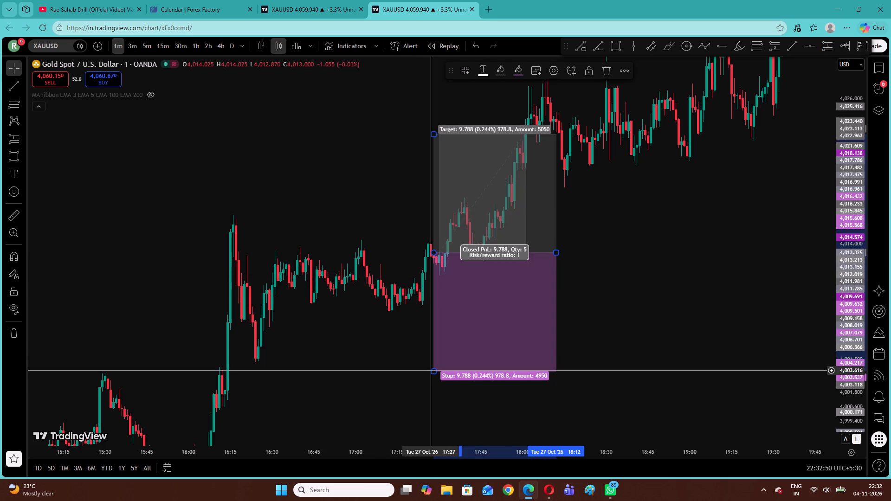
drag(433, 371, 456, 277)
drag(368, 238, 351, 286)
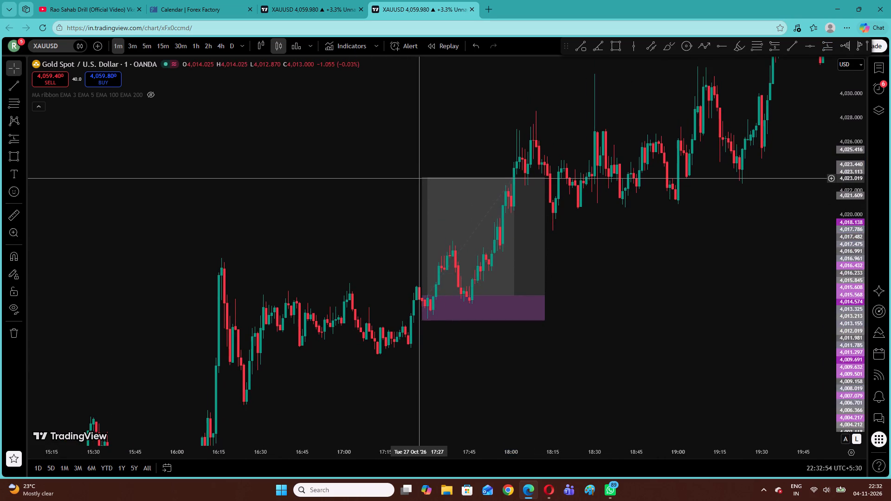
drag(422, 178, 425, 198)
drag(425, 198, 425, 197)
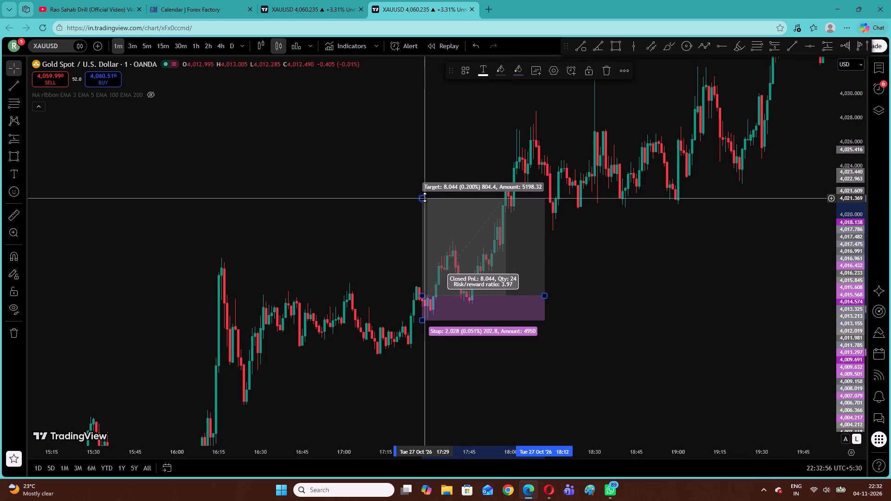
drag(425, 197, 422, 187)
click(419, 173)
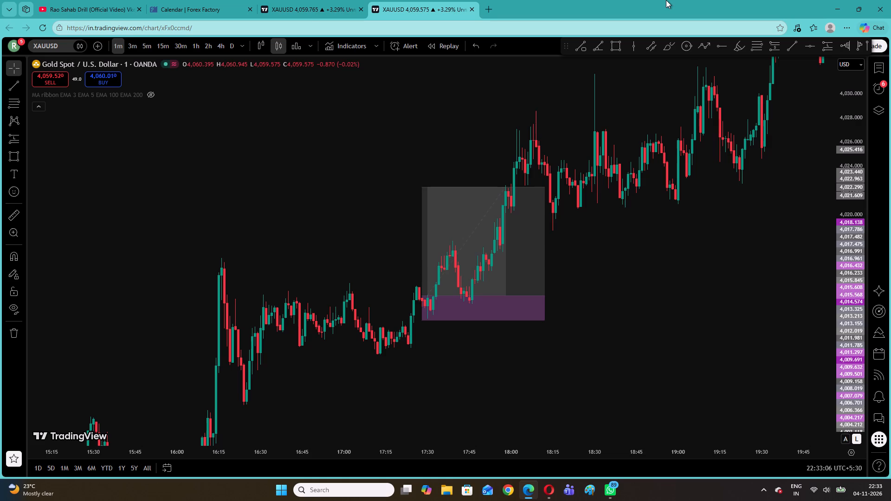
Examine the price action after the 17:28 long up to about 20:00, and review the marked setups on 27 October back to about 08:15.
drag(628, 147, 559, 167)
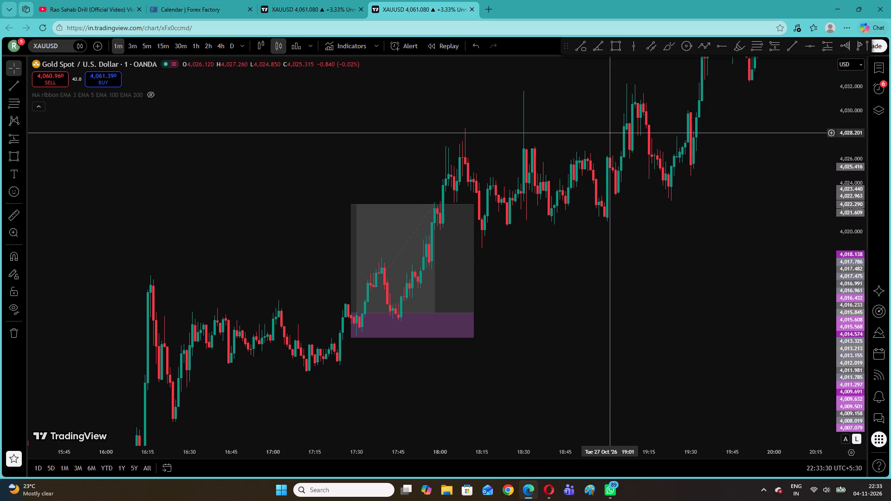
drag(611, 160, 543, 209)
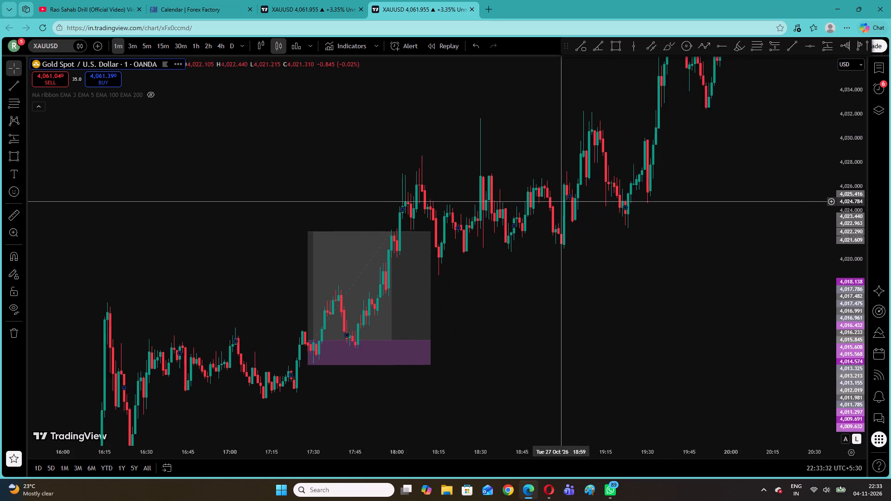
drag(543, 209, 517, 220)
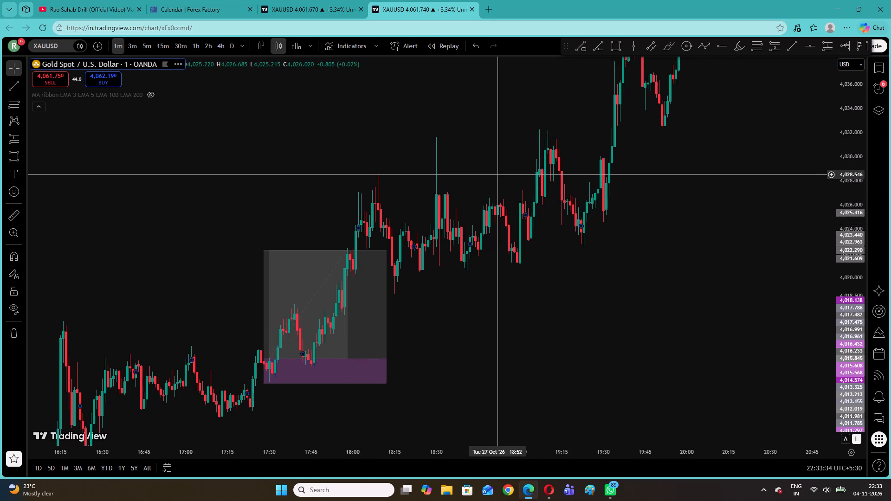
click(268, 207)
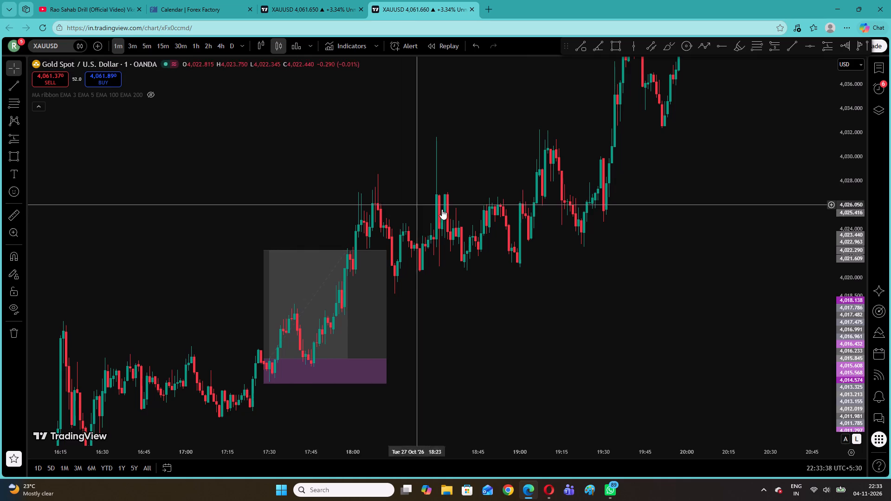
drag(531, 227, 439, 307)
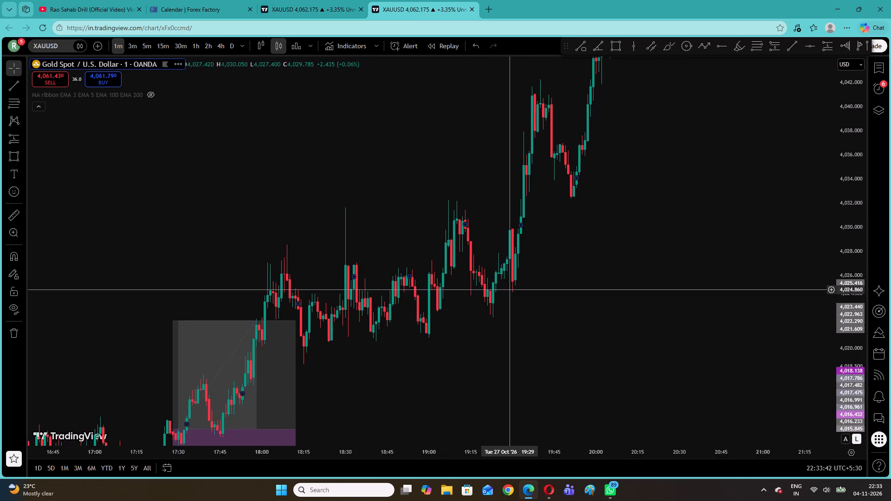
drag(626, 232, 437, 265)
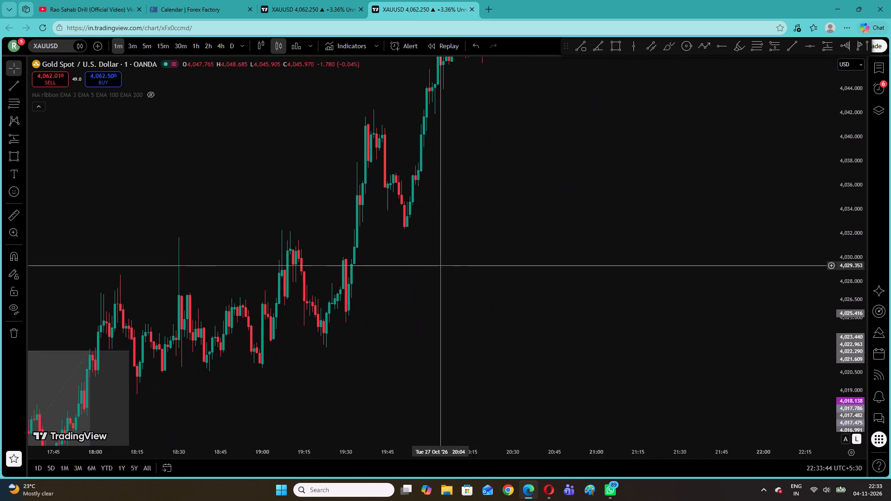
drag(437, 265, 436, 265)
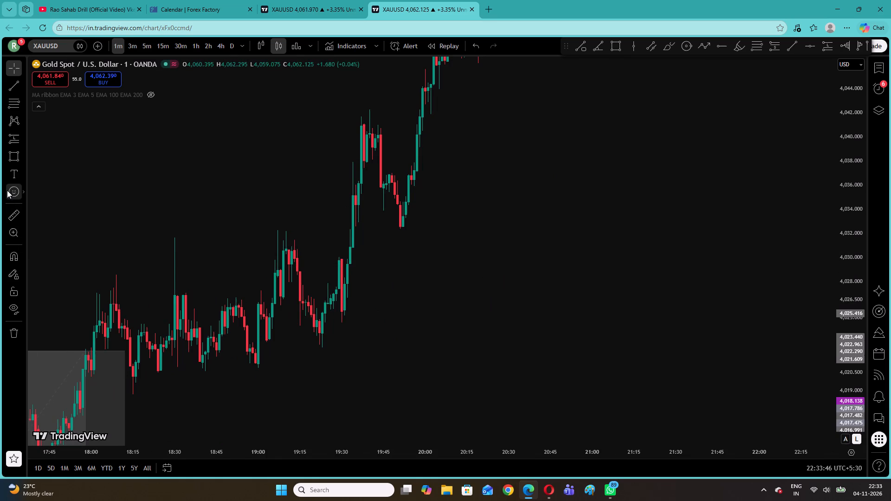
drag(75, 191, 400, 153)
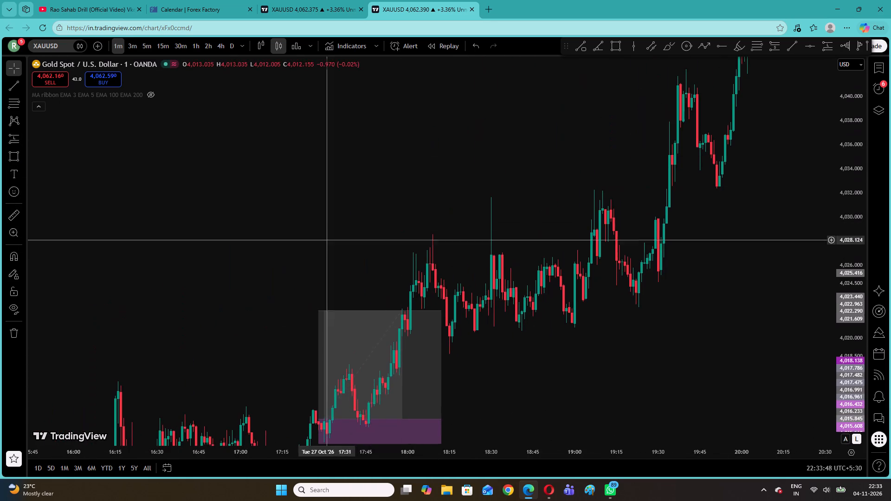
drag(318, 265, 329, 165)
drag(133, 231, 553, 85)
drag(278, 262, 534, 217)
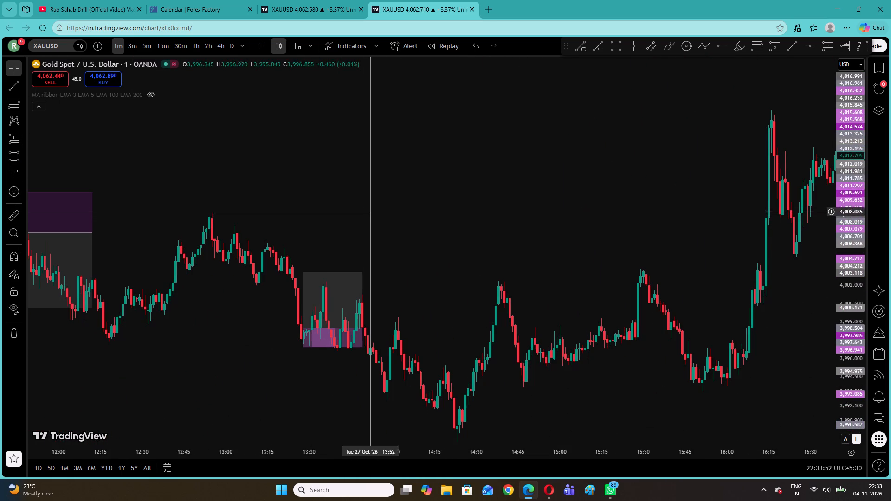
drag(267, 225, 553, 224)
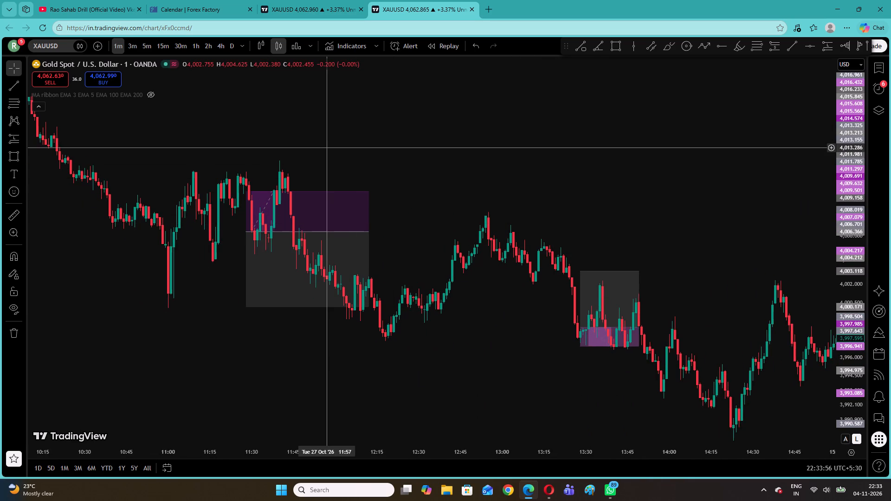
drag(328, 162, 702, 228)
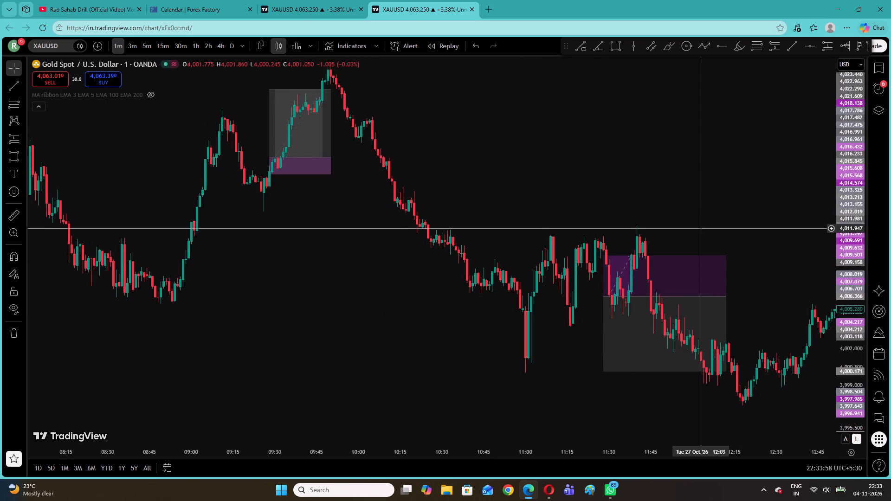
drag(702, 228, 314, 224)
drag(652, 231, 216, 173)
drag(537, 187, 228, 245)
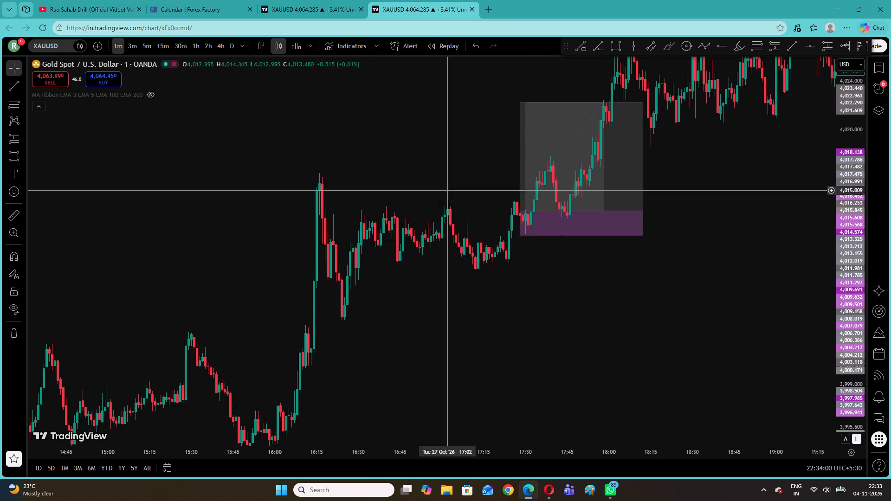
drag(441, 186, 241, 297)
drag(584, 243, 396, 329)
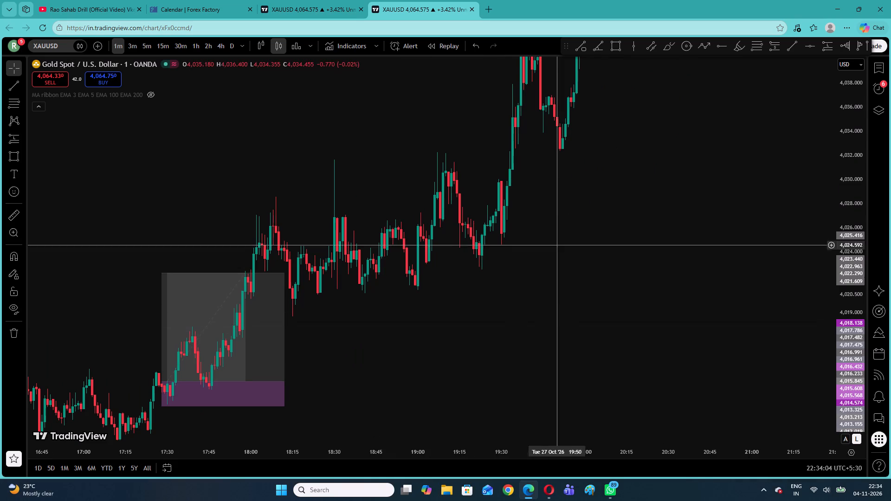
Mark a short position at 19:28 on 27 October, ending at 20:12: entry 4,025.513, stop 4,030.045, target 4,016.276.
drag(567, 211, 385, 304)
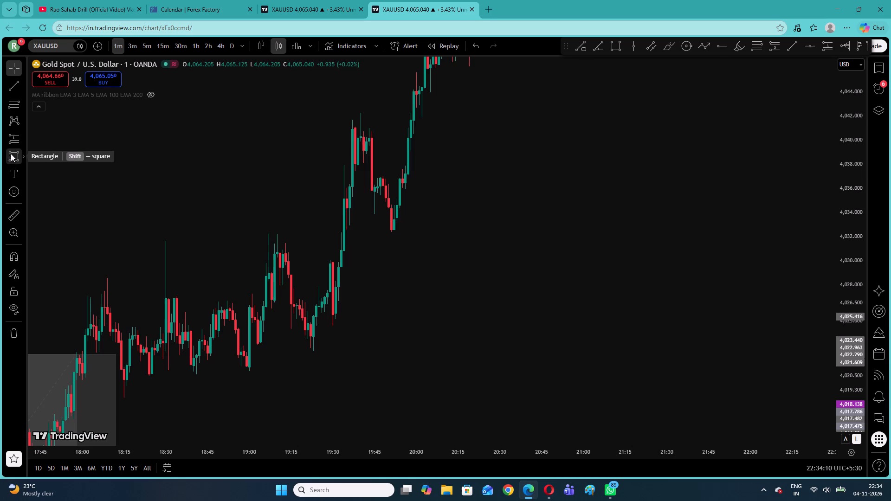
drag(227, 197, 121, 252)
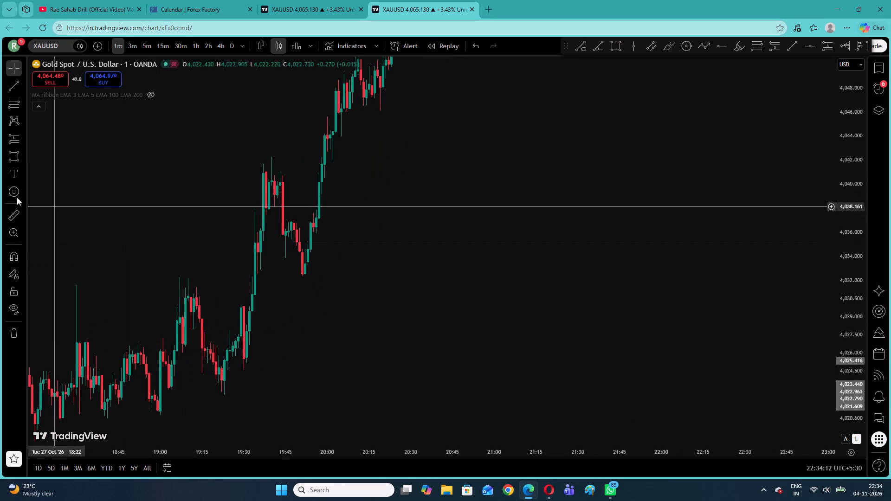
click(22, 133)
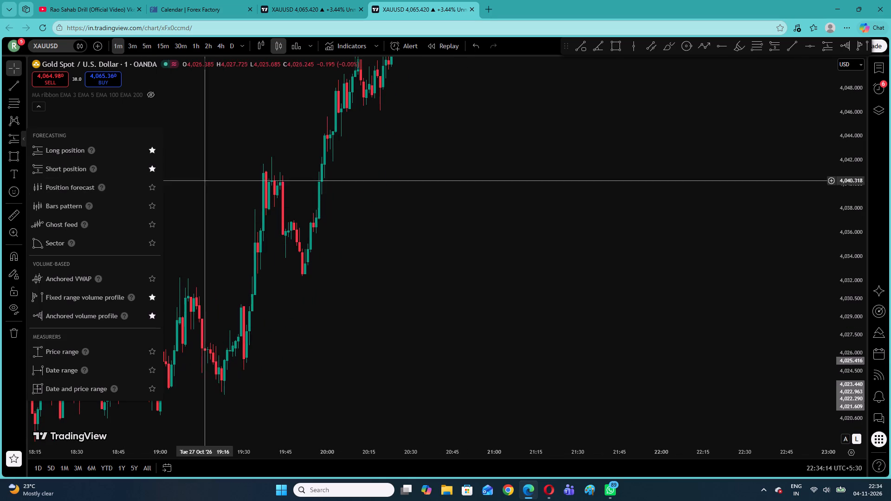
click(213, 161)
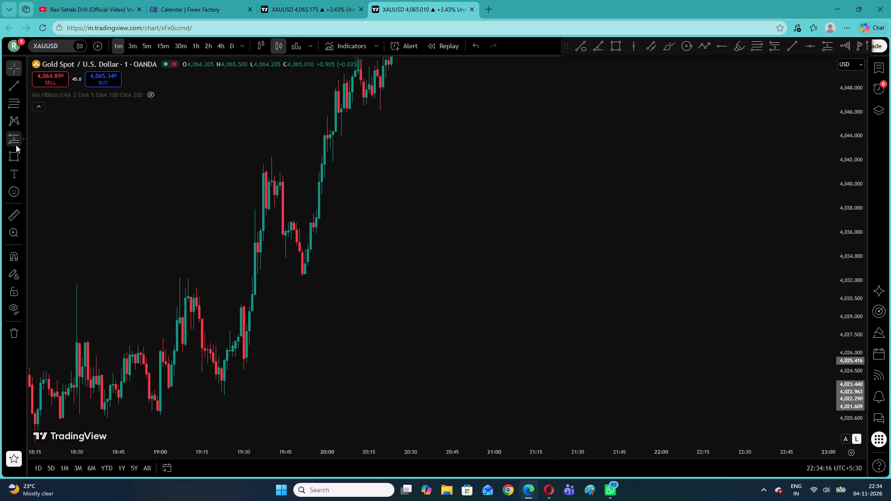
click(23, 132)
click(65, 173)
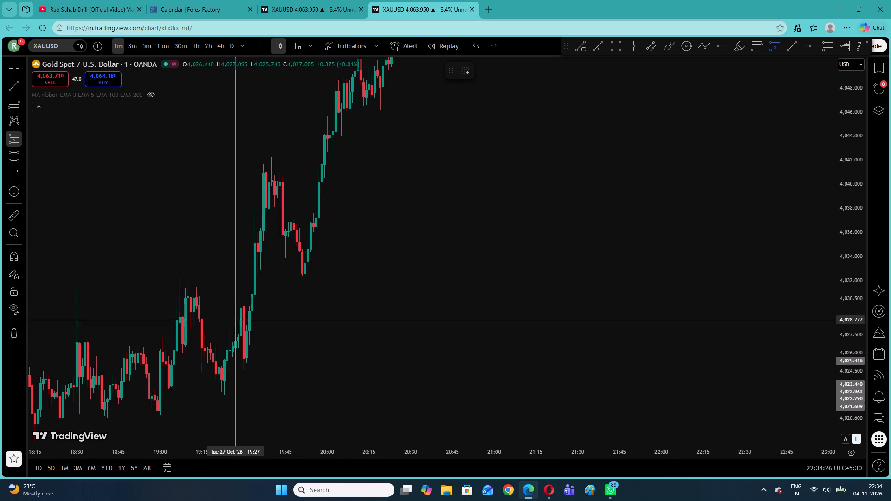
click(238, 359)
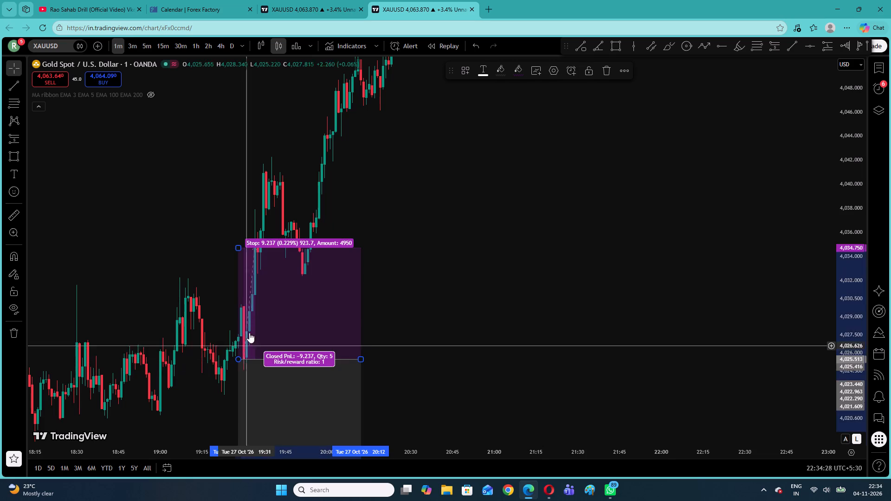
drag(239, 249, 251, 304)
Mark a short position at 21:28 on 27 October, ending at 22:12: entry 4,063.966, stop 4,064.973, target 4,058.621.
drag(222, 292, 217, 268)
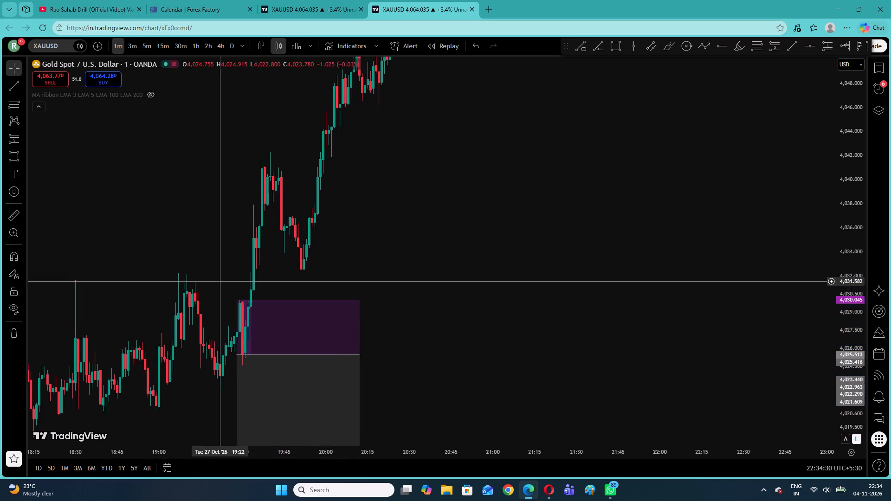
drag(217, 268, 209, 212)
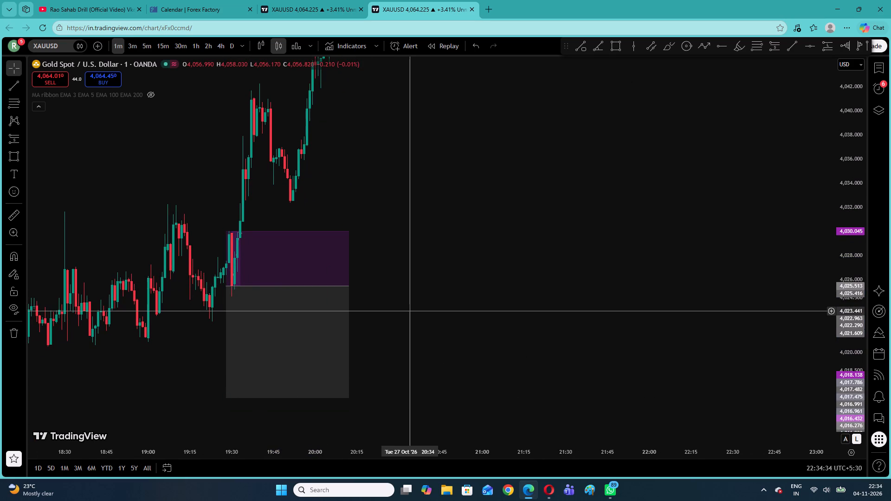
drag(439, 141, 420, 177)
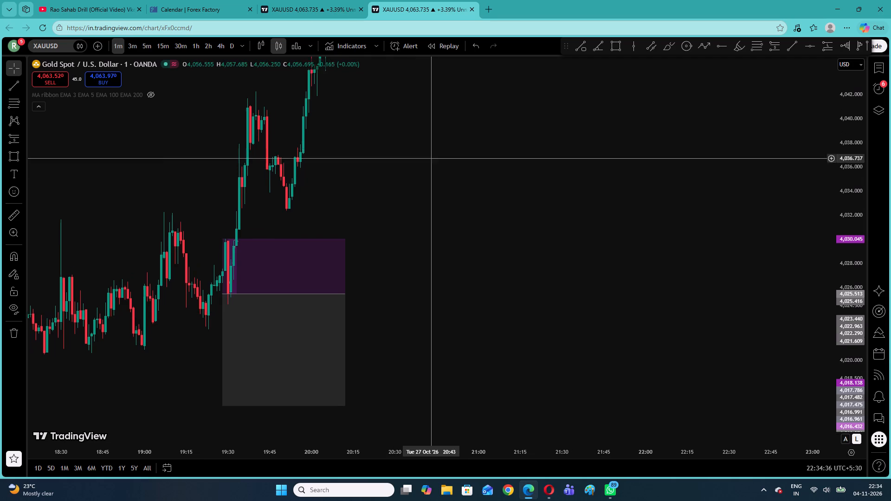
drag(420, 177, 294, 320)
drag(407, 199, 317, 354)
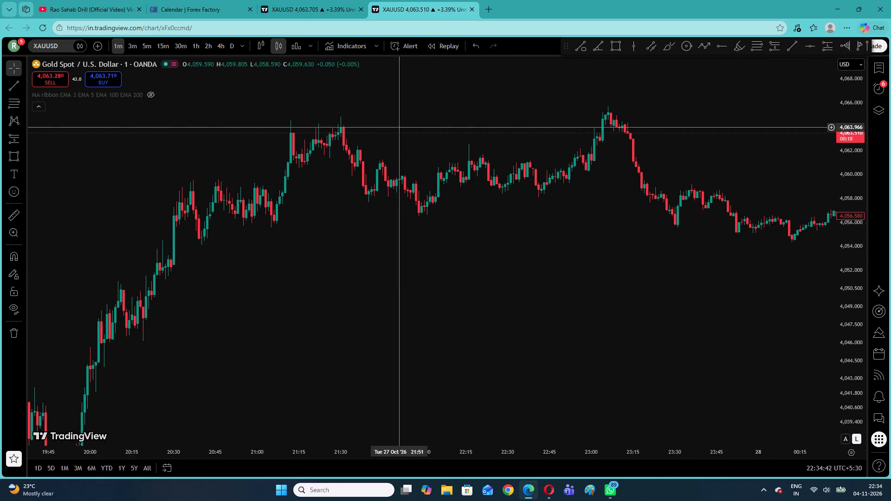
drag(399, 125, 270, 269)
drag(297, 195, 435, 167)
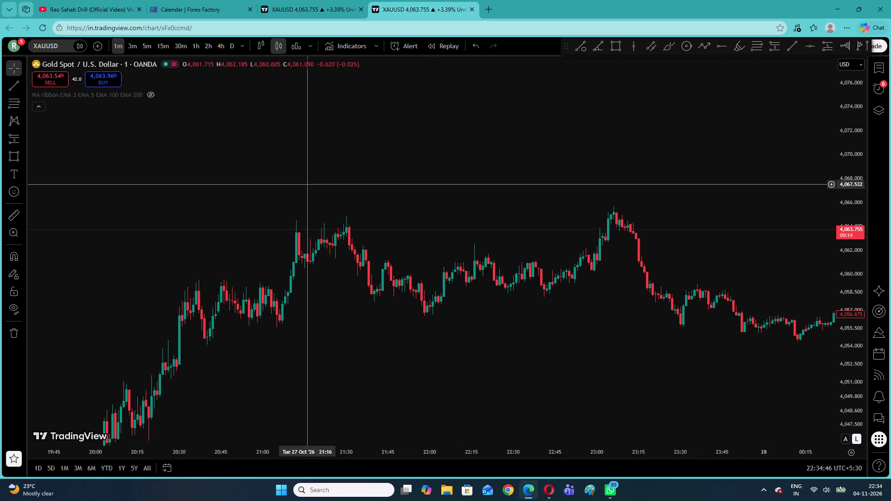
click(21, 140)
click(62, 164)
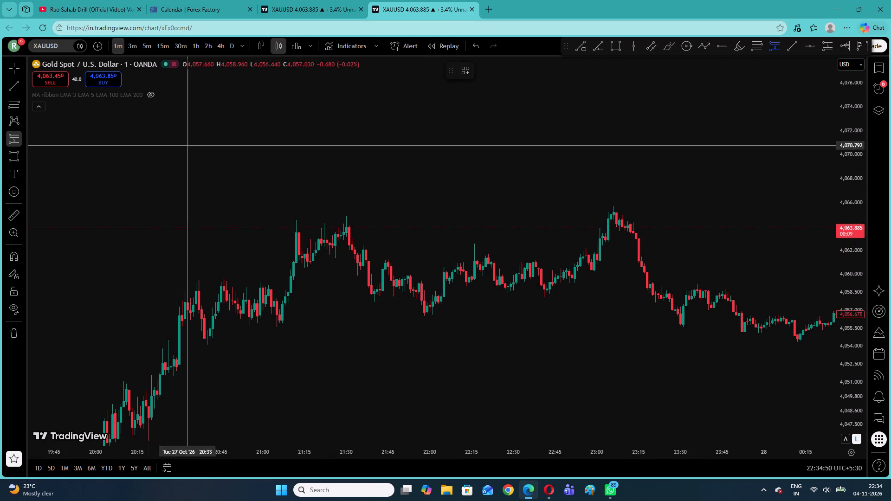
click(342, 227)
drag(342, 148, 342, 149)
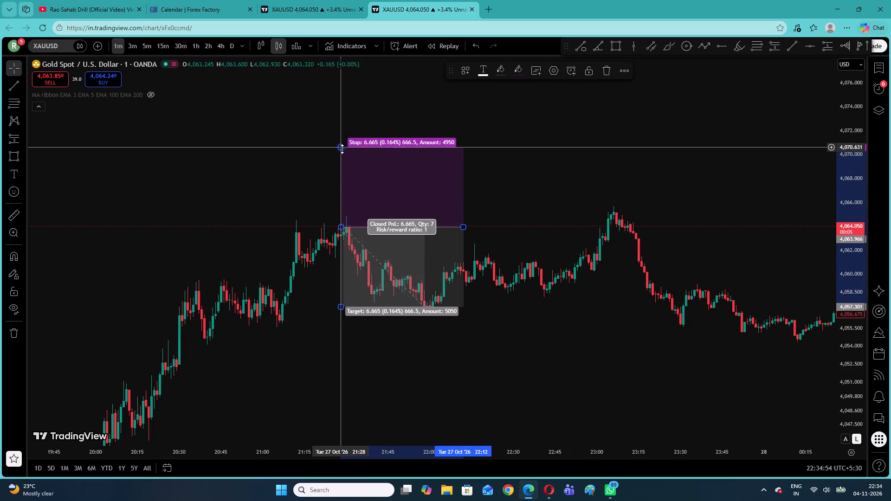
drag(342, 149, 362, 215)
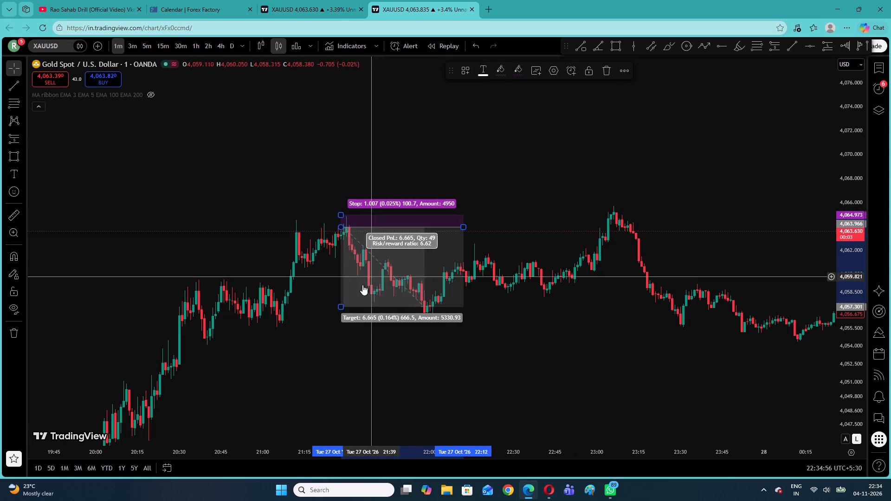
drag(342, 308, 339, 291)
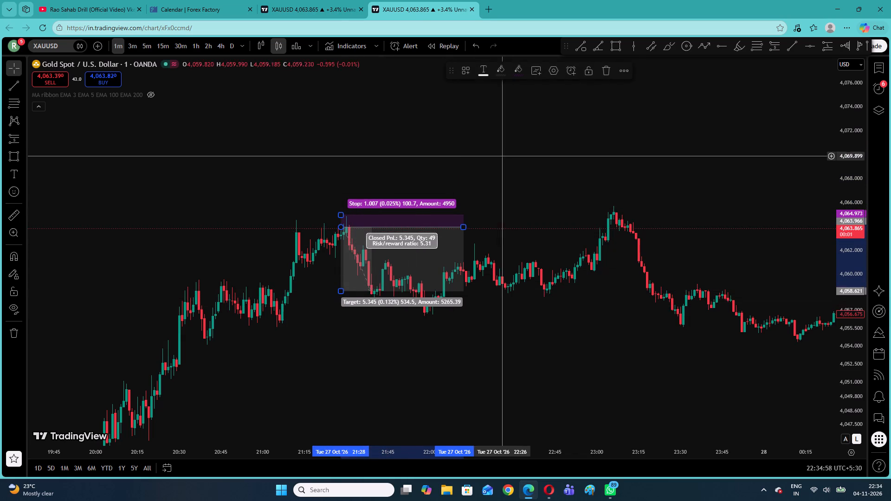
click(508, 152)
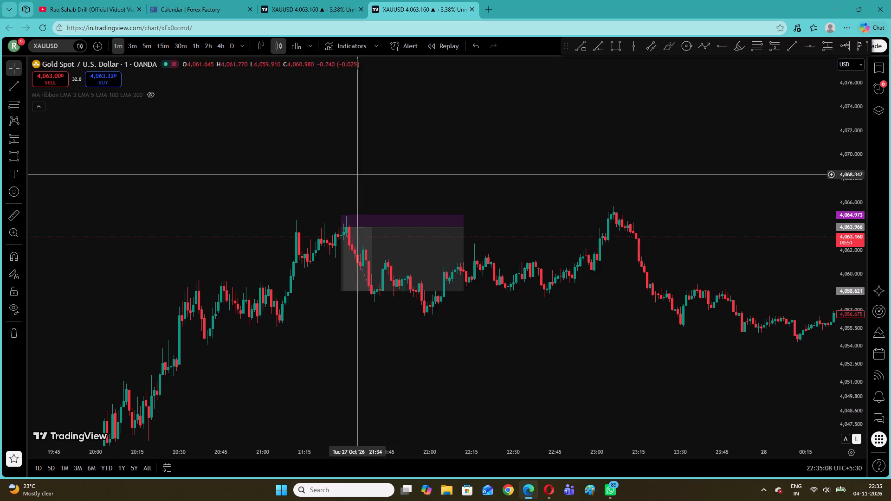
Examine the price action after the 21:28 short on 27 October through to about 07:00 on 28 October.
drag(533, 173, 387, 179)
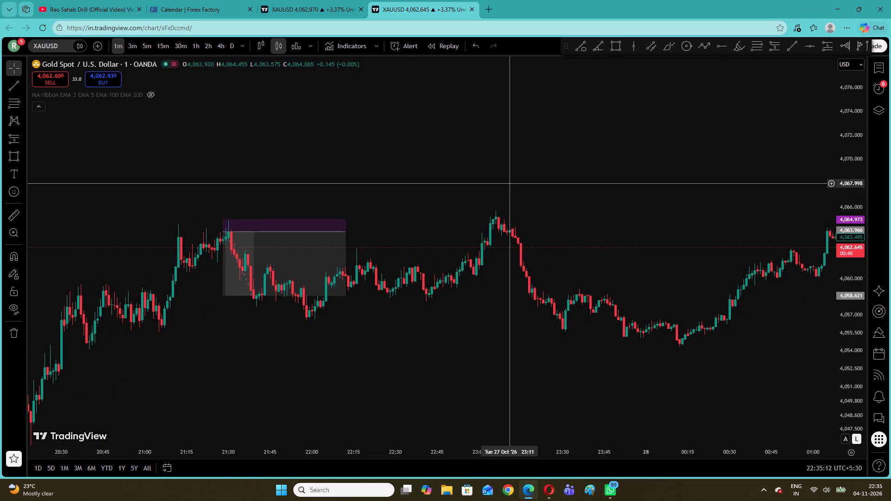
drag(533, 180, 438, 172)
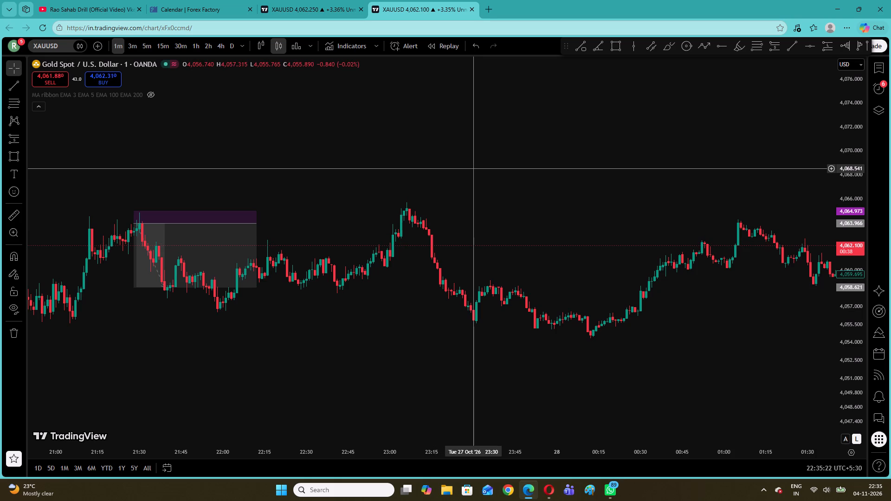
drag(539, 184, 466, 179)
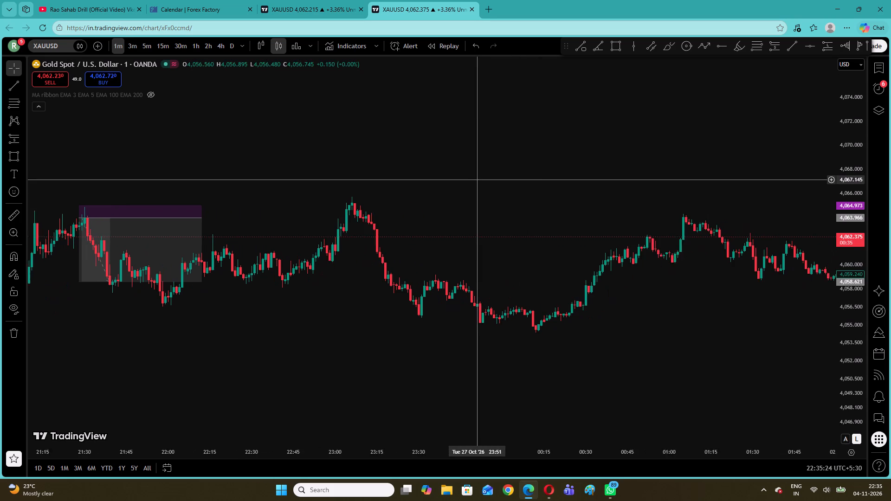
drag(466, 179, 464, 178)
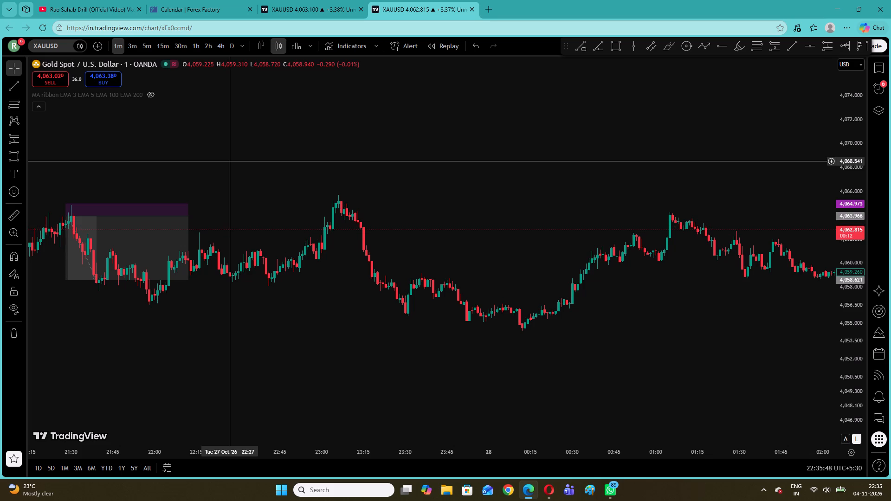
drag(598, 192, 437, 202)
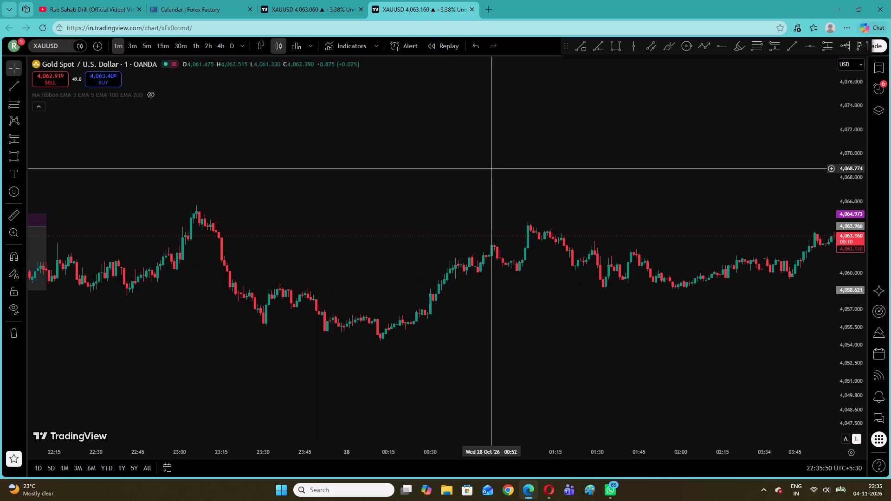
drag(850, 350, 839, 239)
drag(739, 225, 443, 256)
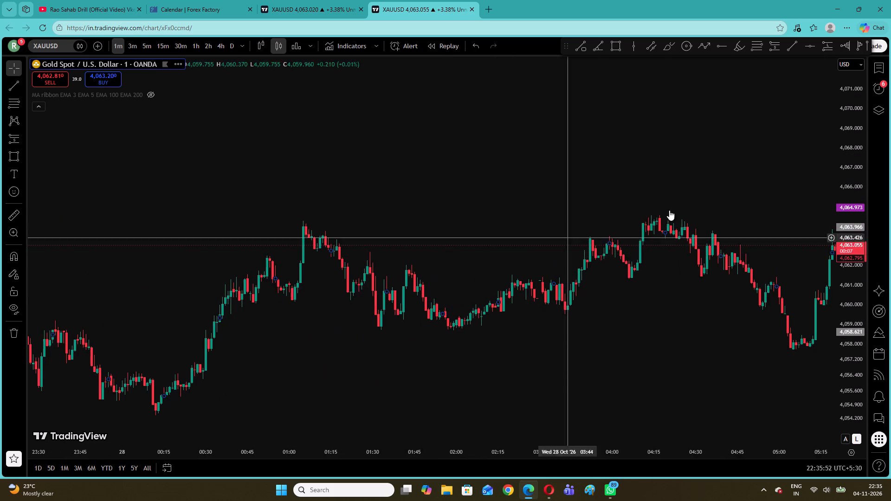
drag(719, 189, 402, 229)
click(449, 193)
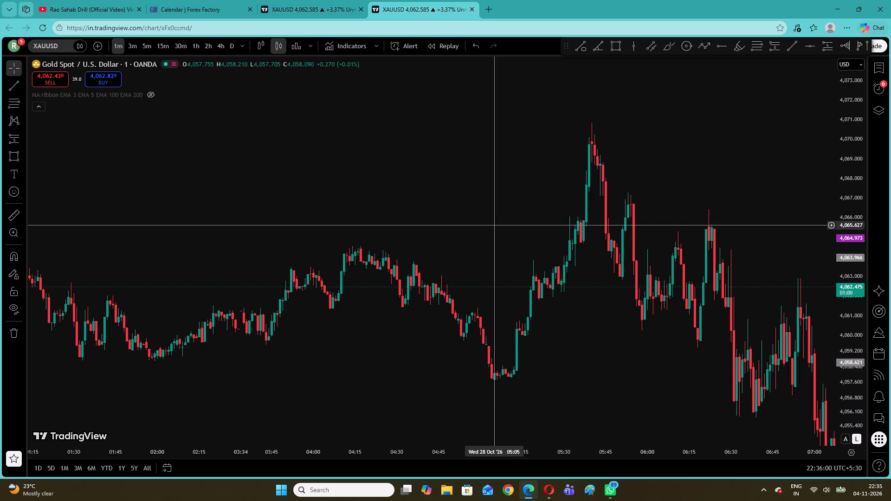
Mark a long position at 05:28 on 28 October, ending about 05:41: entry 4,063.615, stop 4,062.149, target 4,069.557.
drag(496, 226, 404, 235)
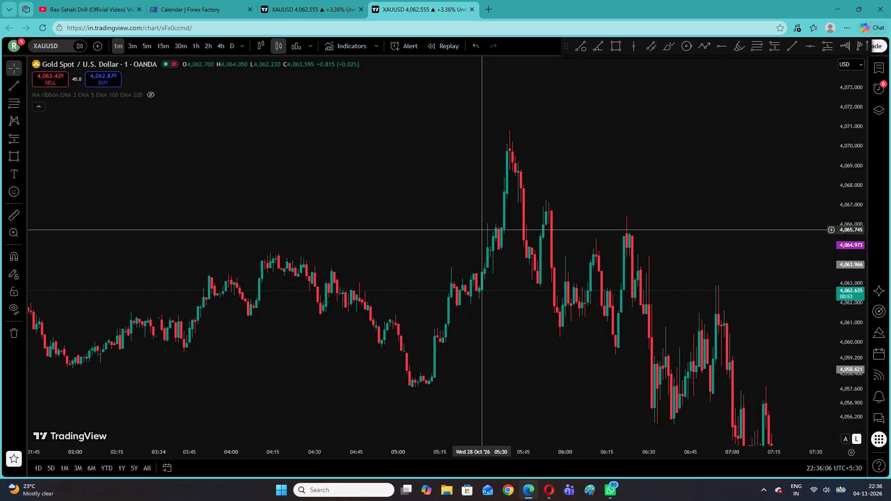
drag(463, 235, 383, 241)
click(22, 138)
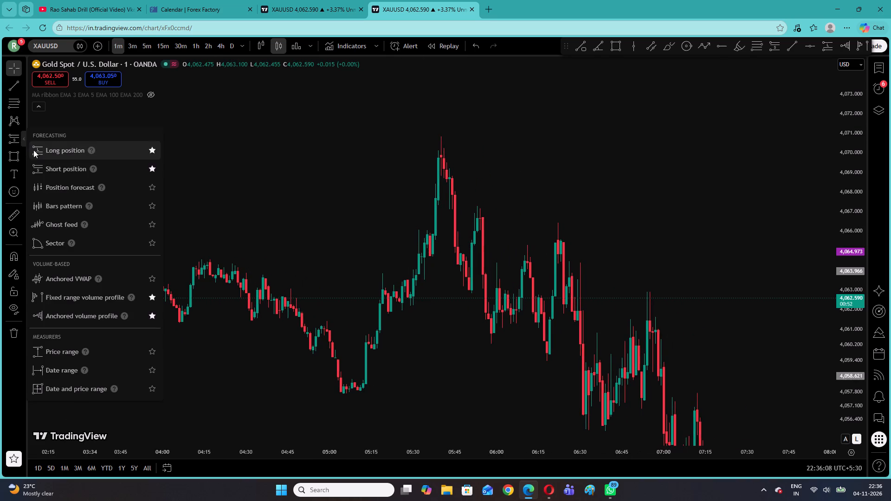
click(33, 150)
click(409, 278)
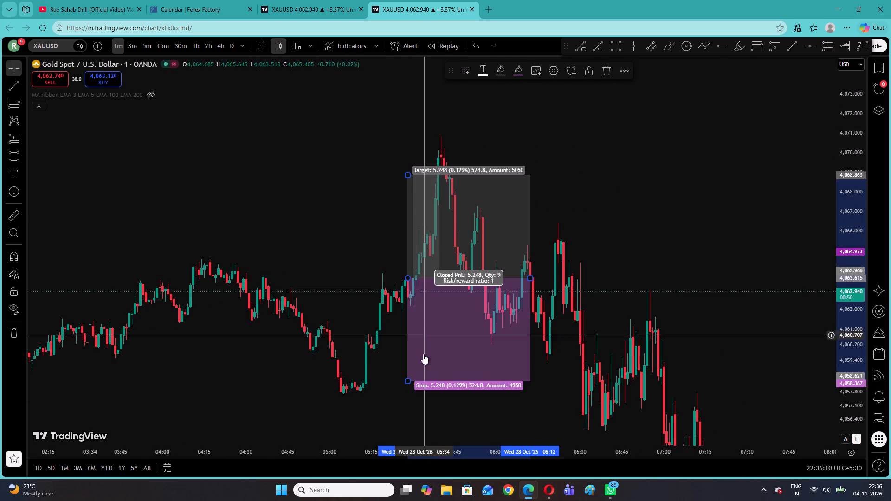
drag(409, 382, 439, 308)
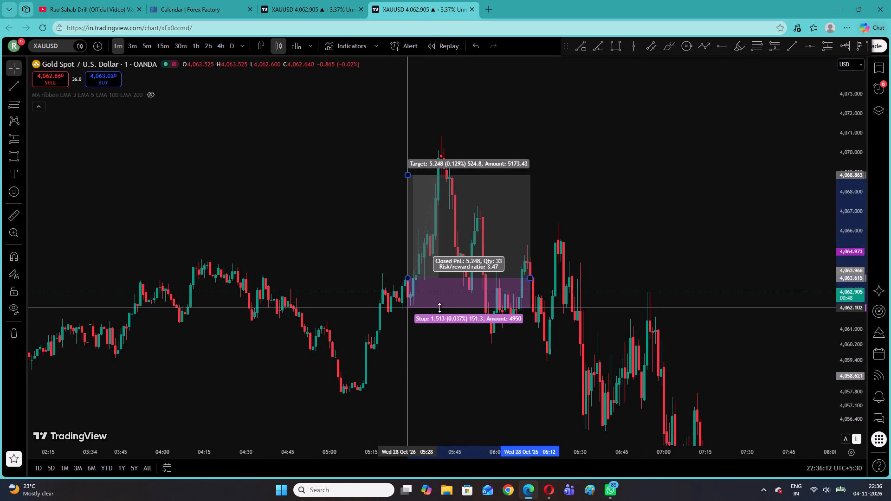
drag(439, 308, 440, 307)
drag(405, 175, 405, 174)
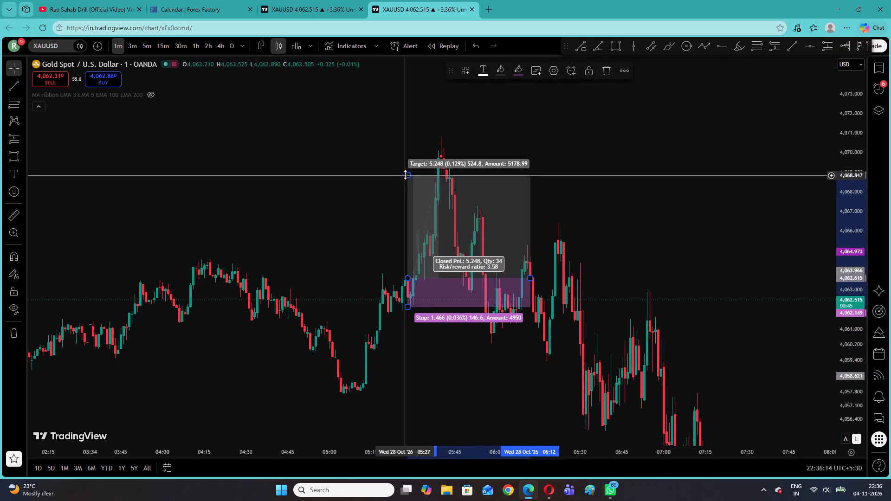
drag(405, 174, 405, 161)
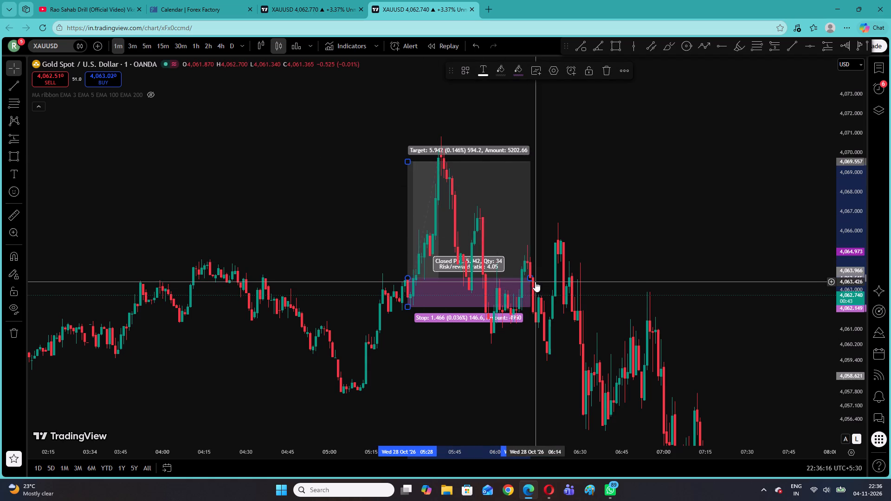
click(535, 282)
drag(585, 248, 578, 250)
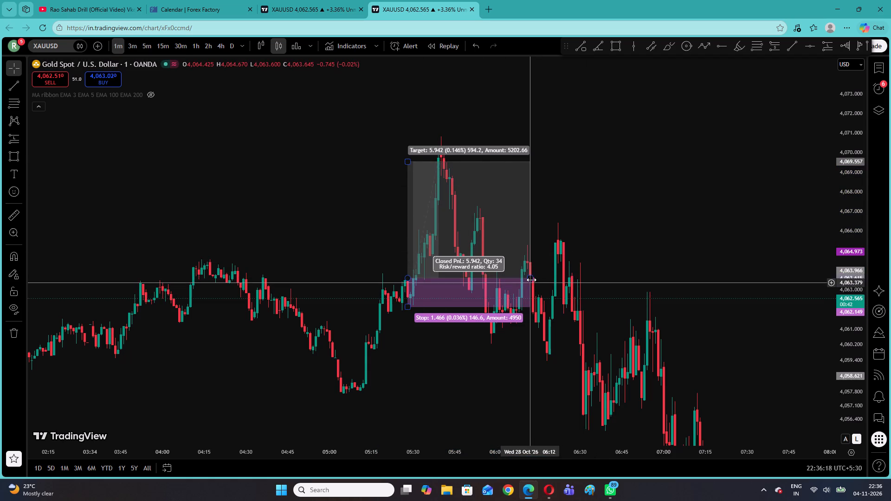
drag(531, 279, 443, 292)
click(518, 205)
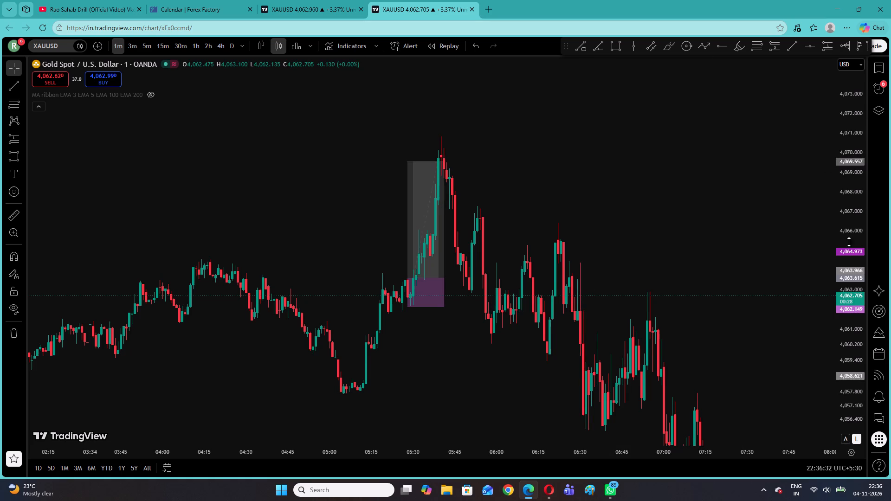
Mark a short position at 07:27 on 28 October, ending at 08:11: entry 4,048.778, stop 4,049.799, target 4,044.646.
drag(849, 239, 848, 280)
drag(644, 229, 442, 173)
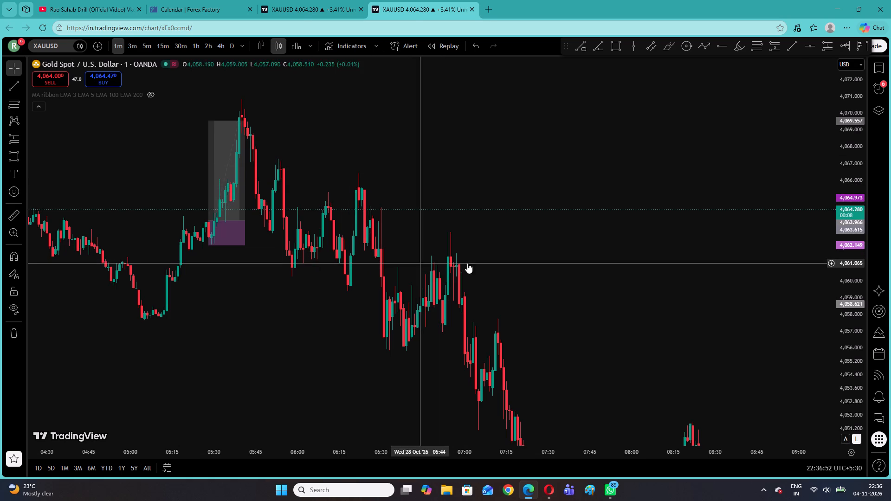
drag(483, 263, 306, 164)
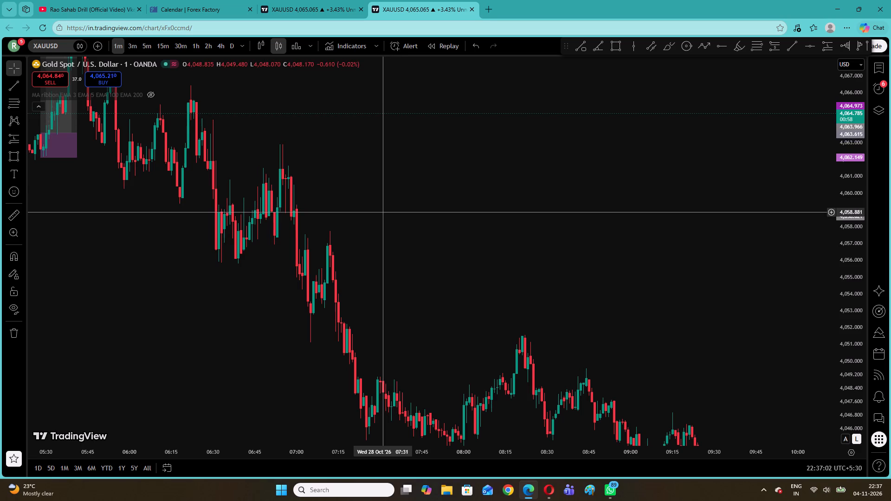
drag(425, 213, 214, 179)
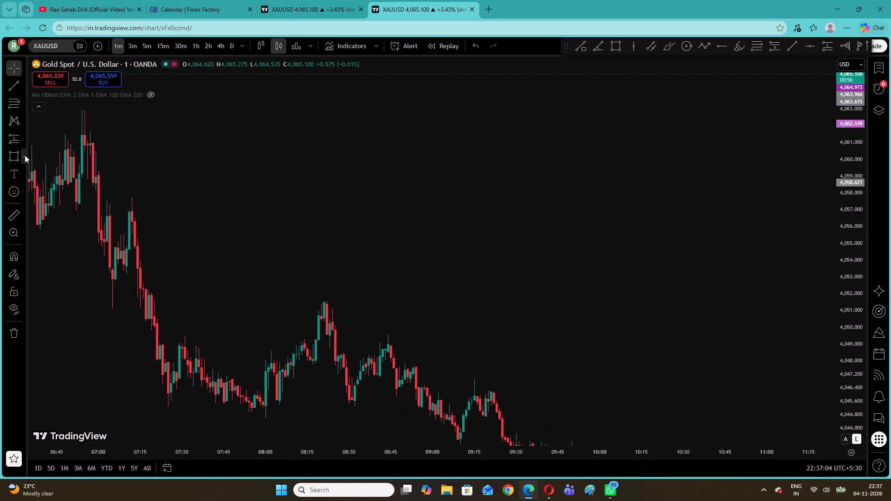
click(23, 141)
click(57, 168)
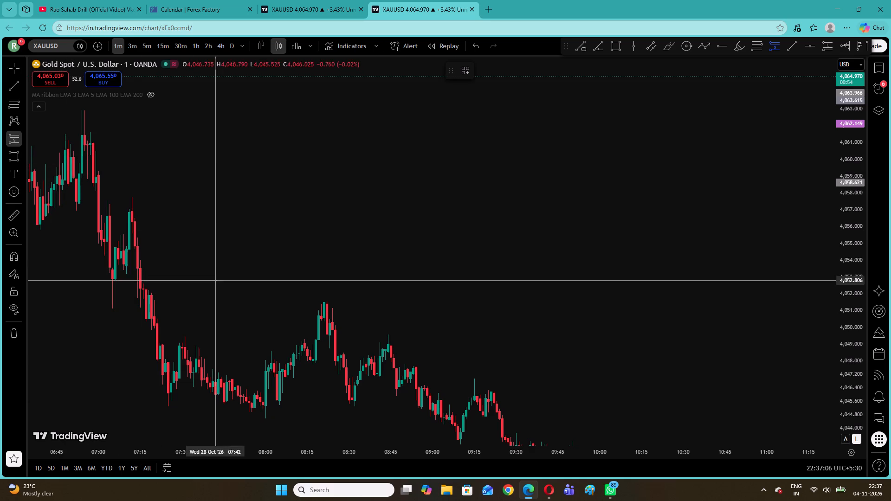
click(177, 347)
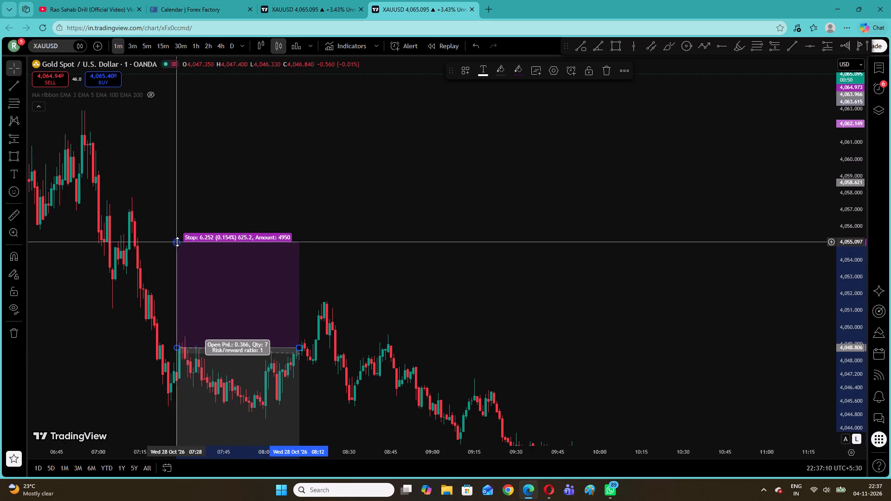
click(181, 244)
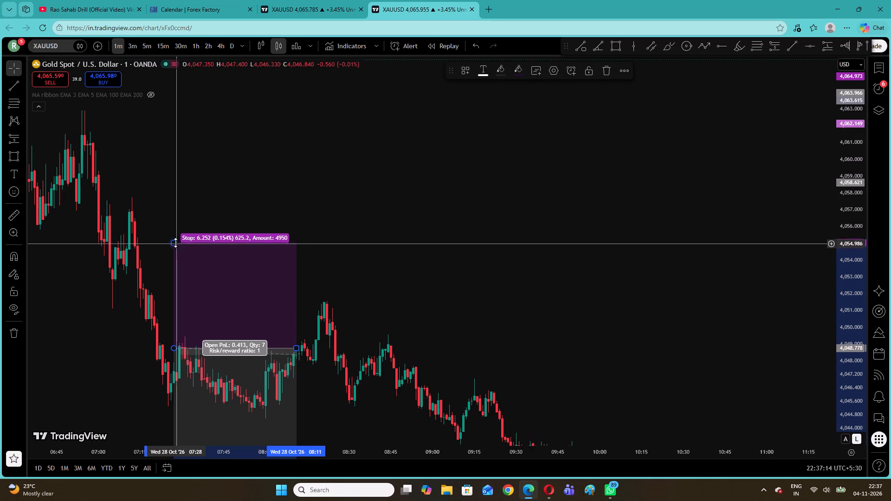
drag(175, 242, 190, 331)
click(273, 282)
drag(385, 297, 366, 247)
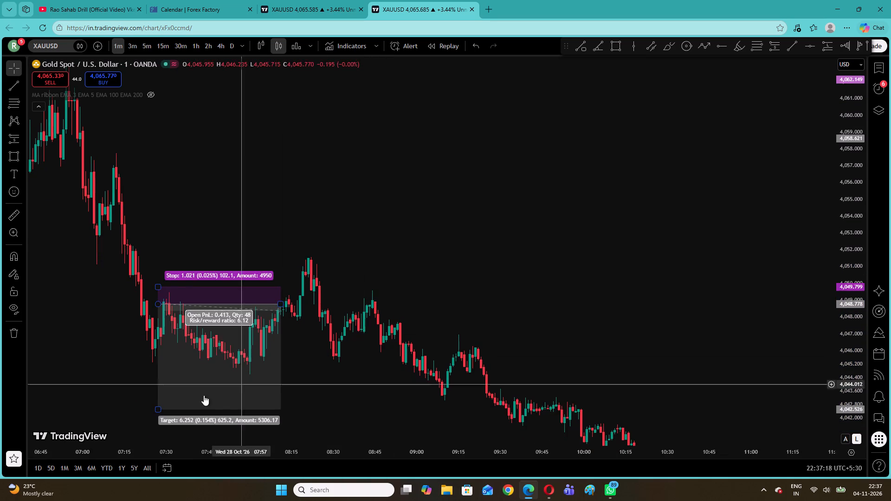
drag(157, 411, 162, 382)
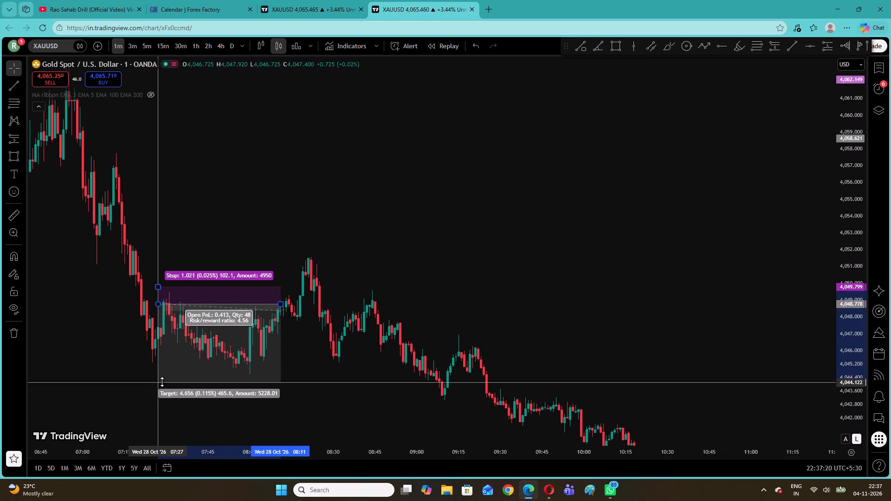
drag(162, 382, 166, 373)
click(413, 323)
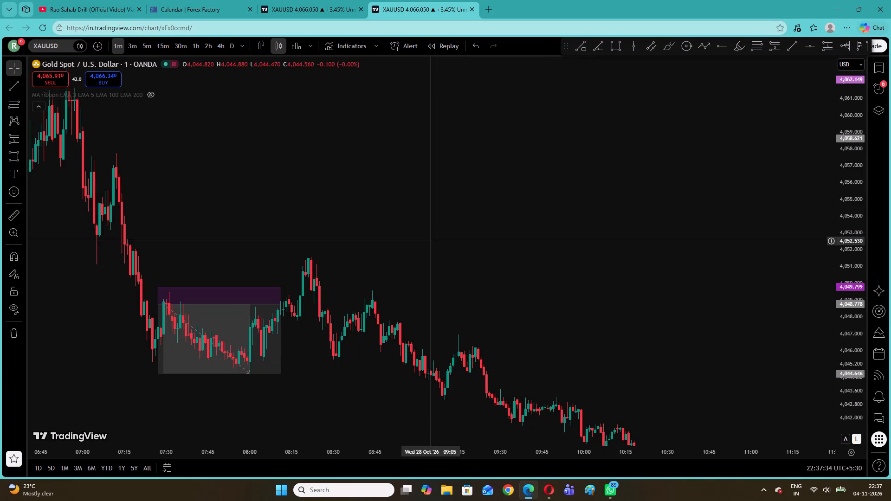
Mark a short position at 09:29 on 28 October, ending about 10:39: entry 4,042.828, stop 4,043.875, target 4,038.152.
drag(469, 253, 373, 222)
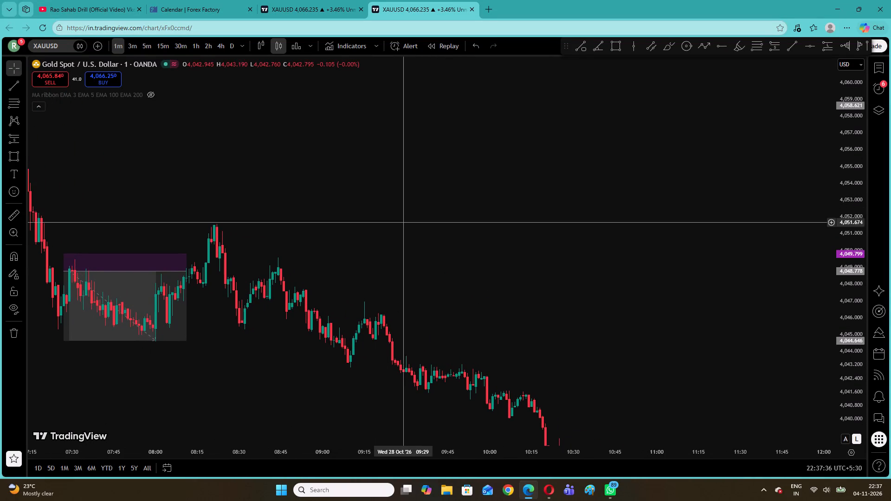
drag(404, 238, 420, 222)
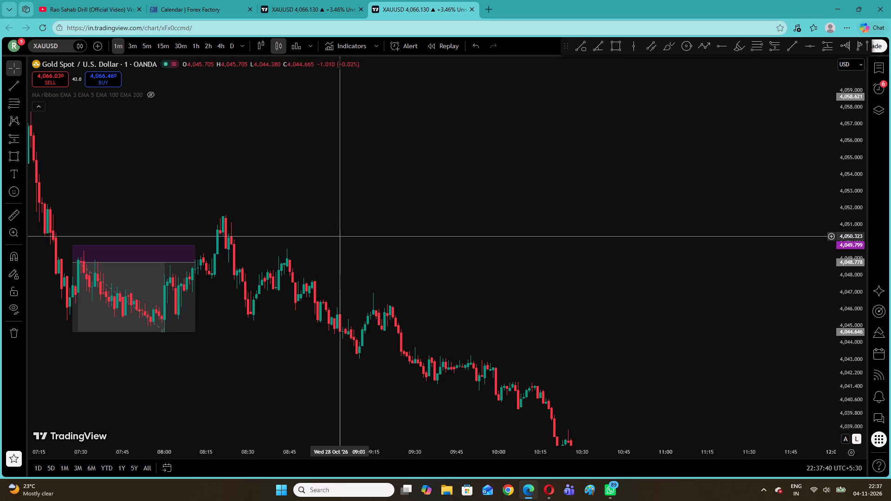
drag(375, 263, 284, 191)
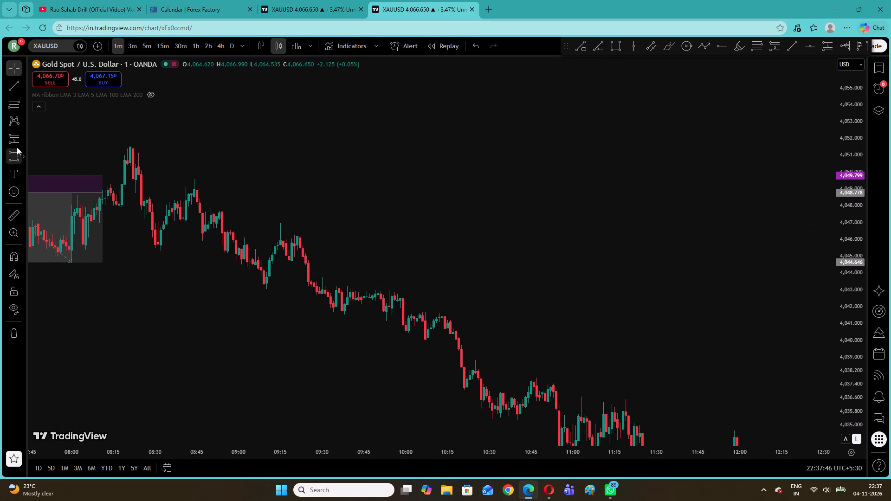
click(23, 137)
click(73, 174)
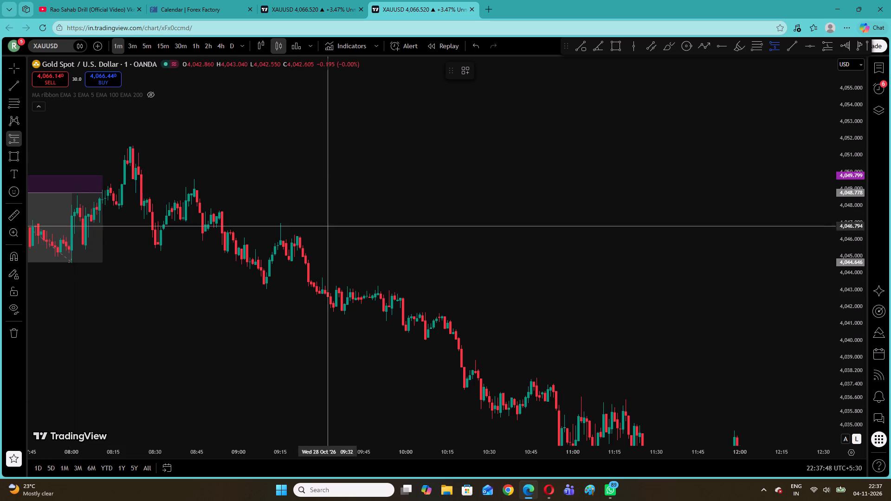
click(319, 293)
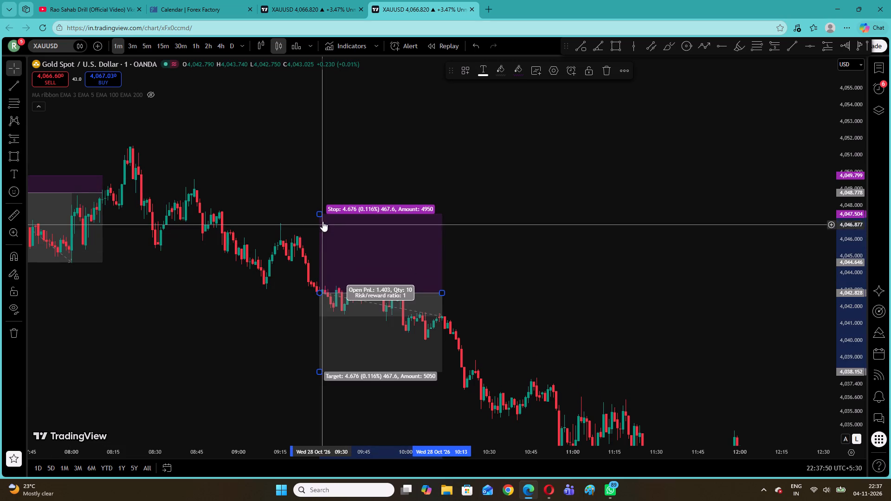
drag(319, 213, 332, 275)
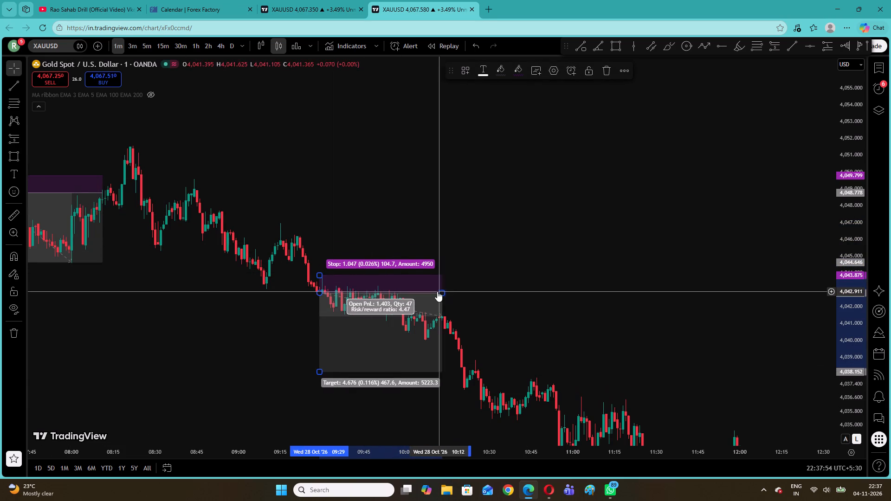
drag(442, 293, 513, 293)
click(601, 263)
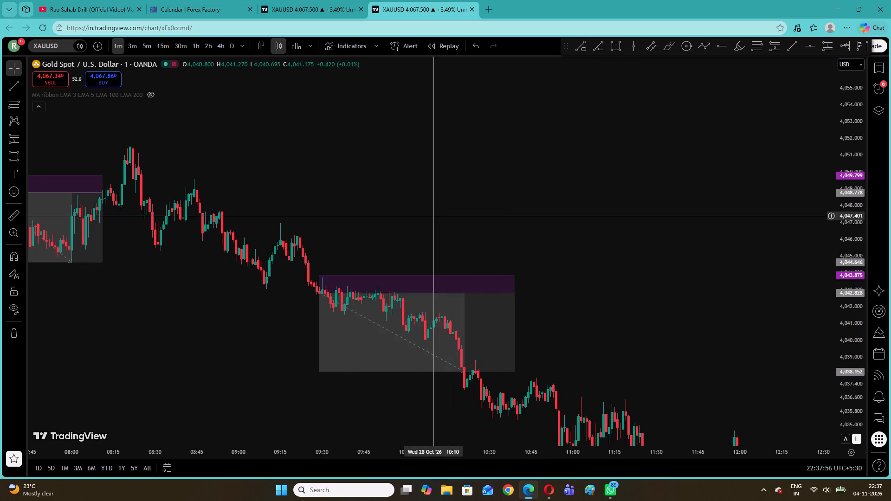
Mark a short position at 11:29 on 28 October, ending at 12:13: entry 4,030.213, stop 4,031.503, target 4,025.513.
drag(435, 215, 490, 232)
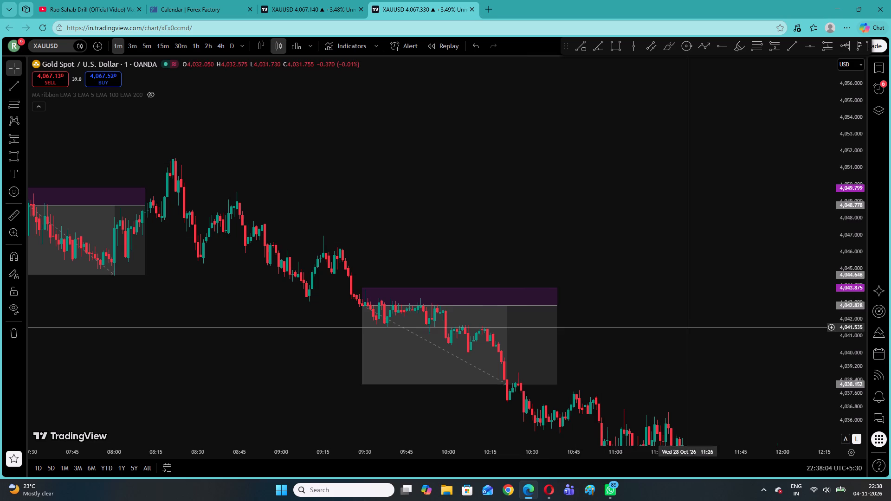
drag(688, 327, 499, 203)
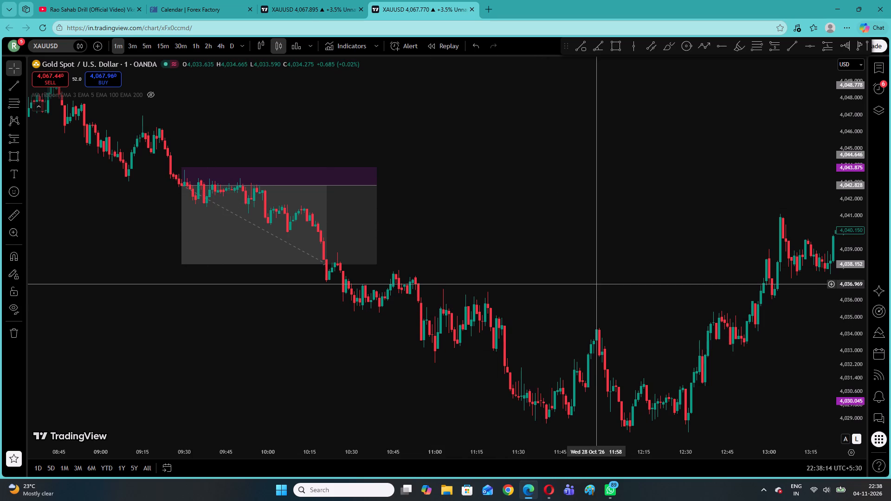
drag(598, 283, 490, 280)
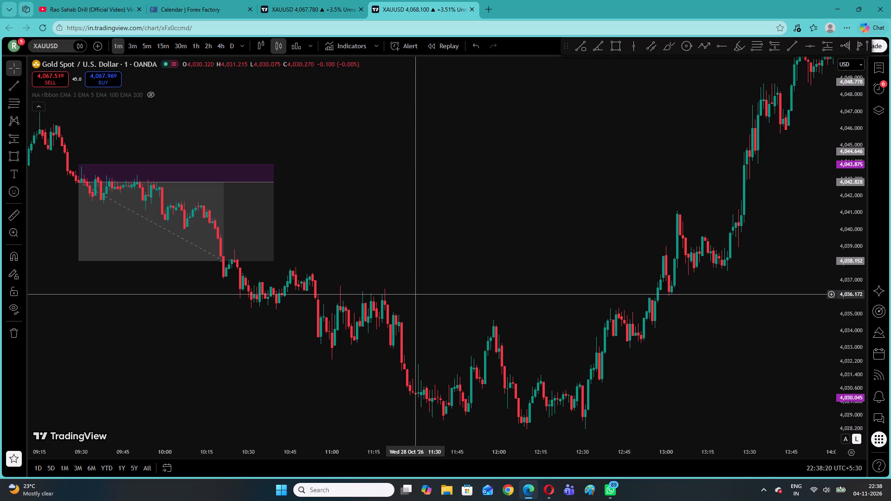
click(18, 137)
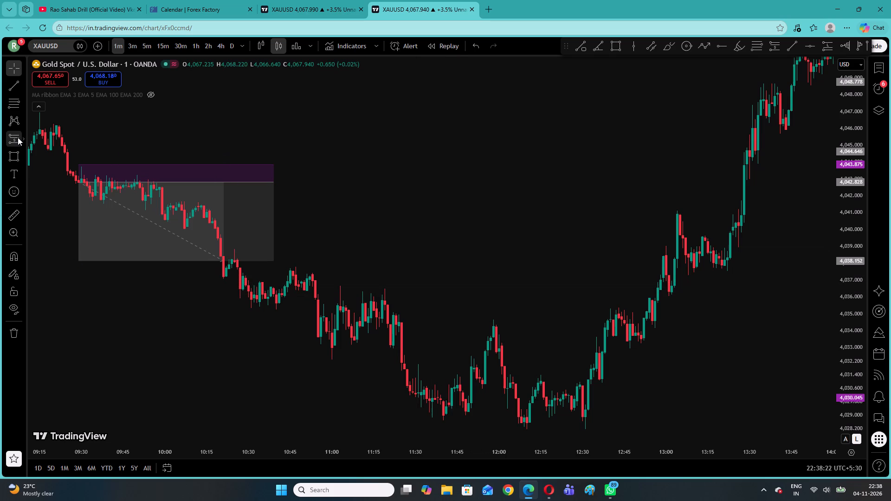
click(413, 395)
drag(411, 316, 424, 369)
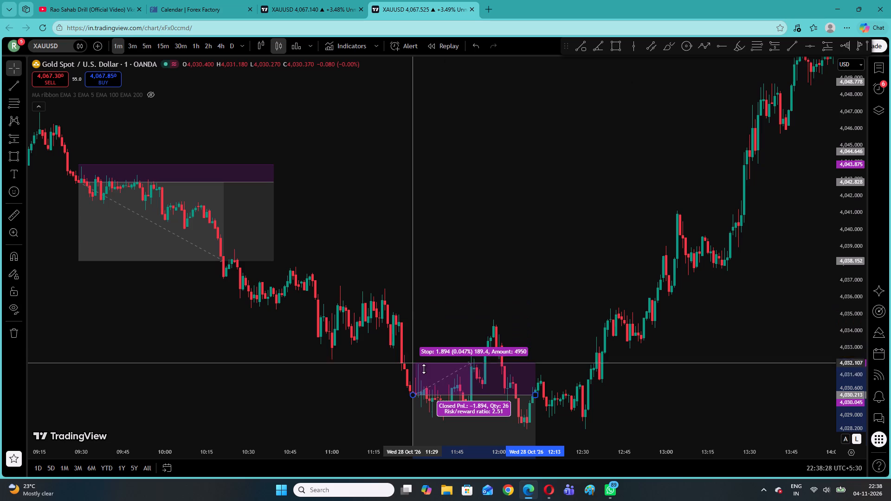
drag(424, 369, 425, 373)
click(417, 321)
Examine the price action after the 11:29 short through to about 18:15 on 28 October.
drag(485, 329, 412, 279)
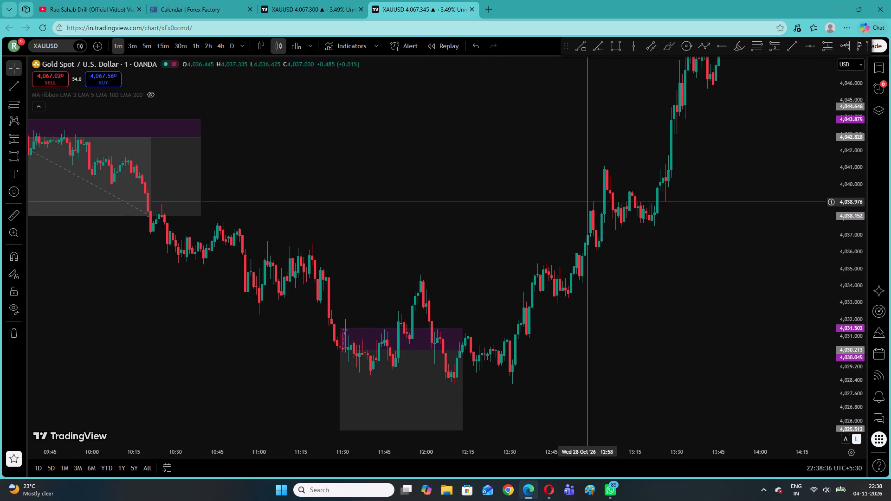
drag(589, 202, 443, 272)
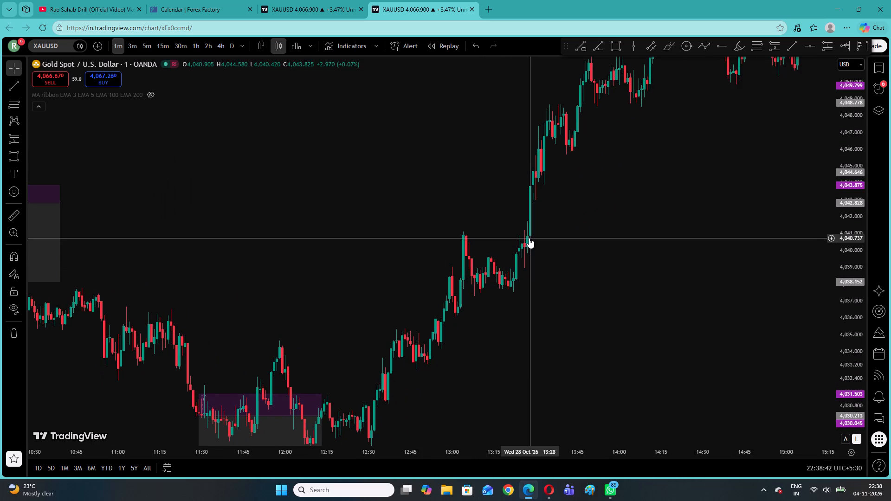
drag(477, 213, 308, 339)
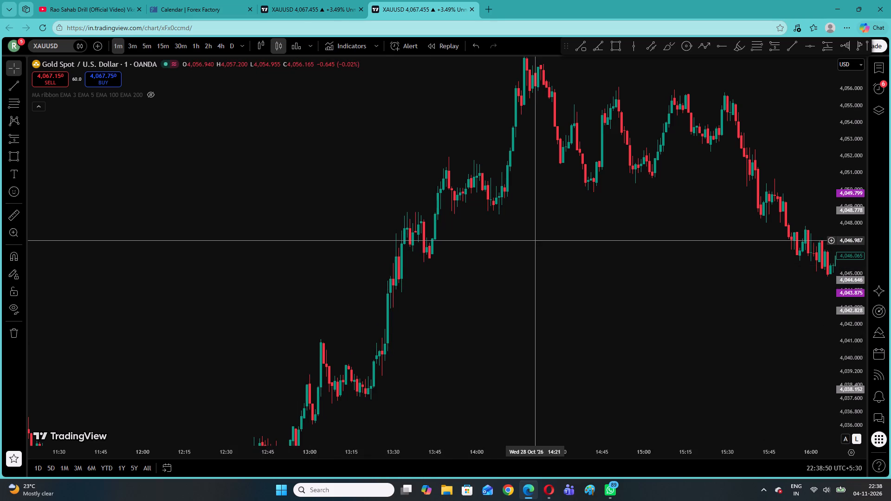
drag(537, 240, 388, 262)
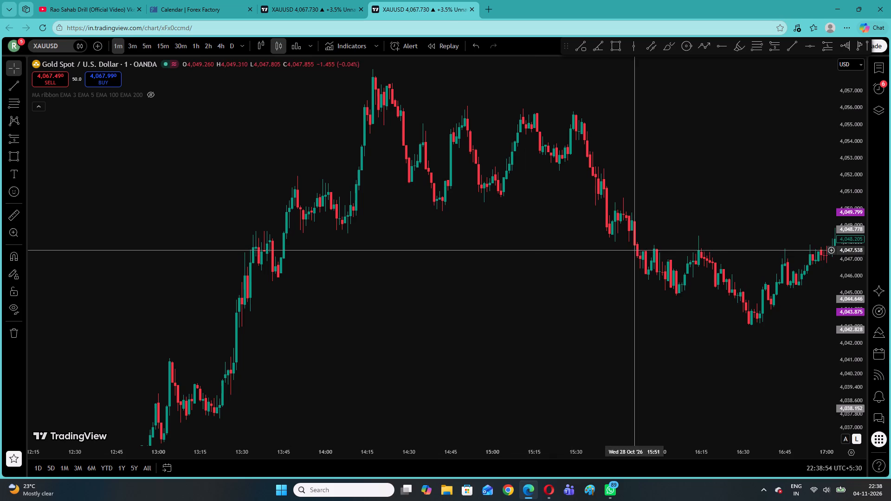
drag(635, 250, 410, 253)
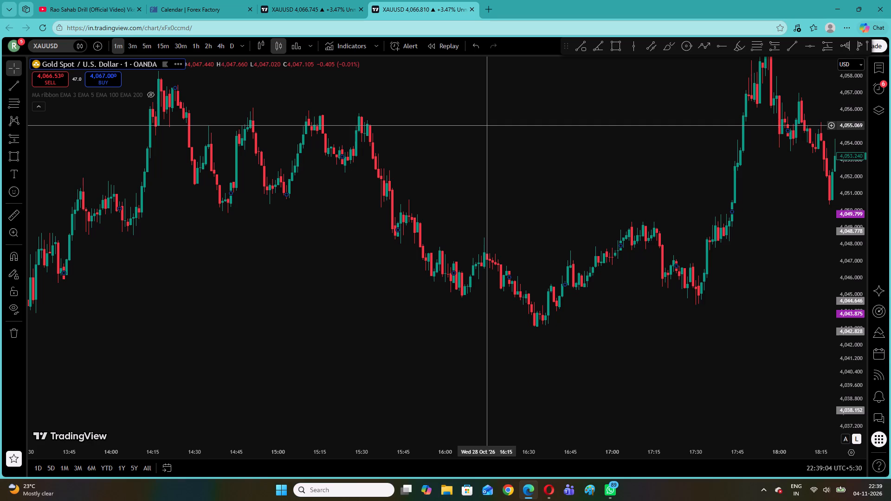
click(848, 6)
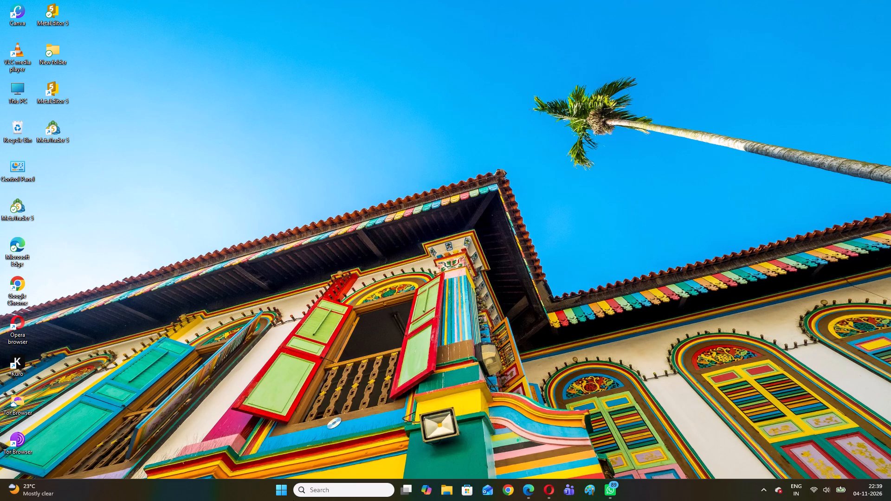